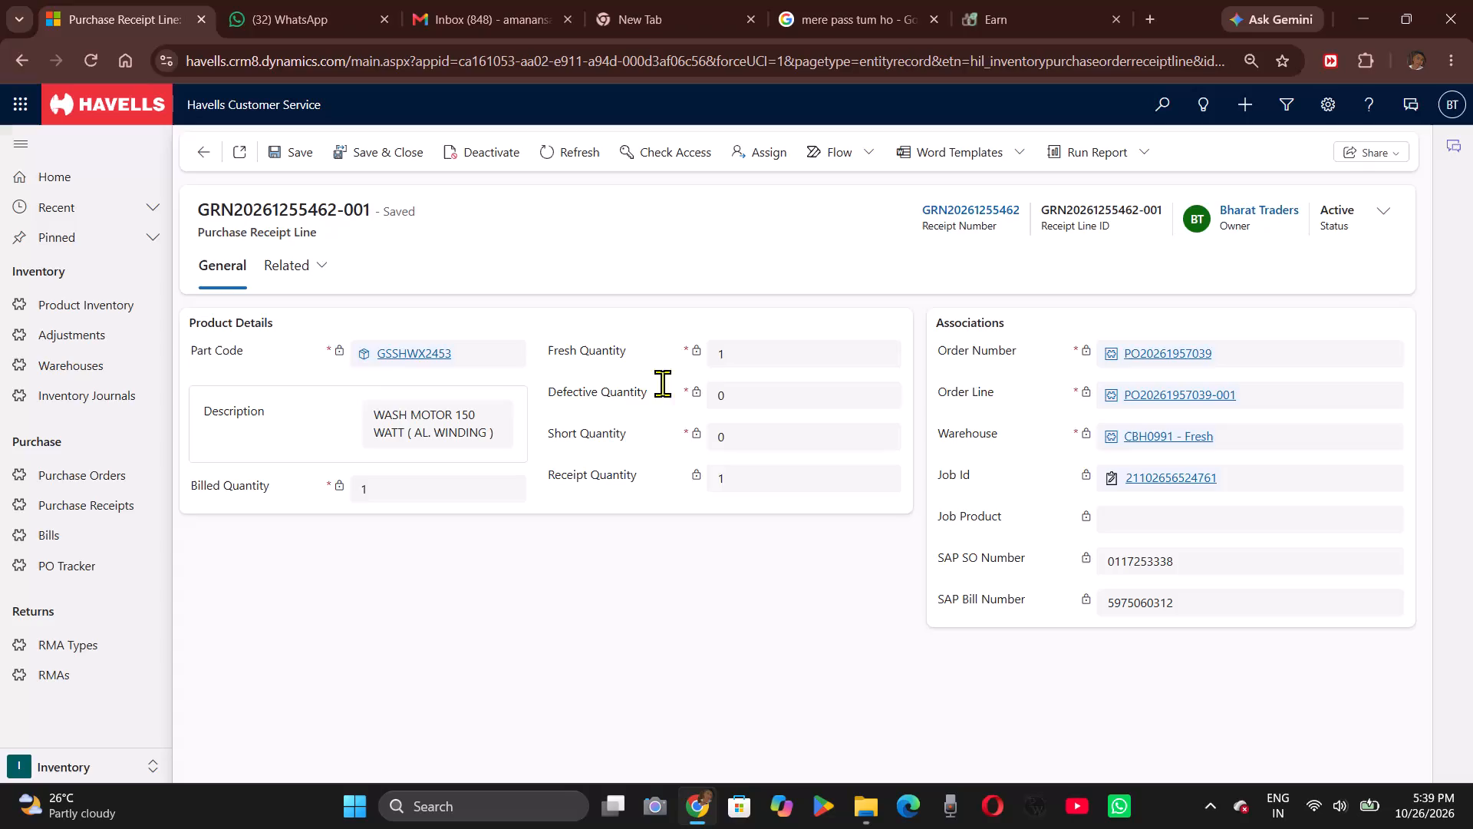
{"action": "left_click", "coordinate": [186, 156]}
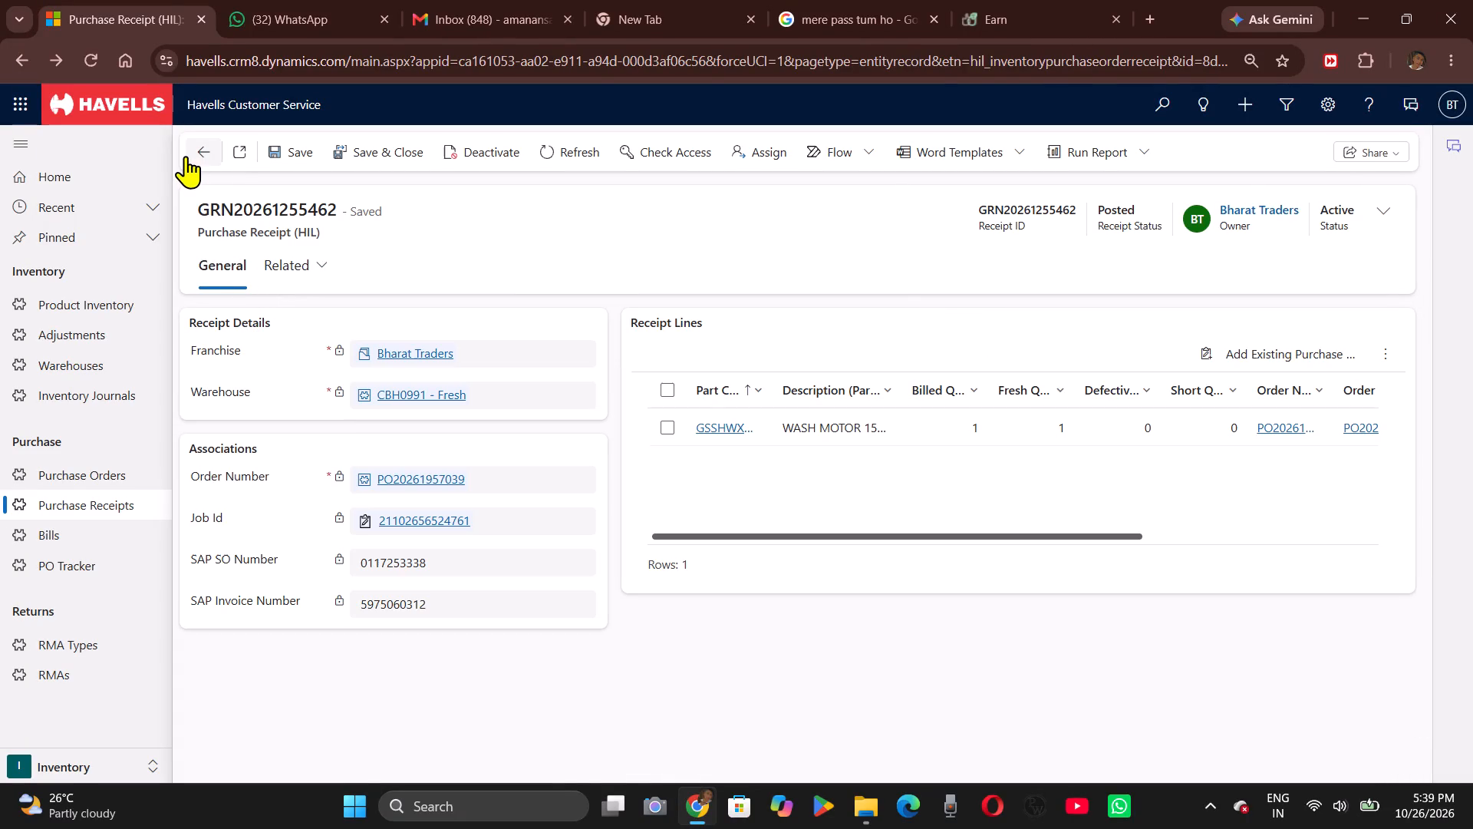
{"action": "left_click", "coordinate": [186, 156]}
{"action": "left_click", "coordinate": [186, 156]}
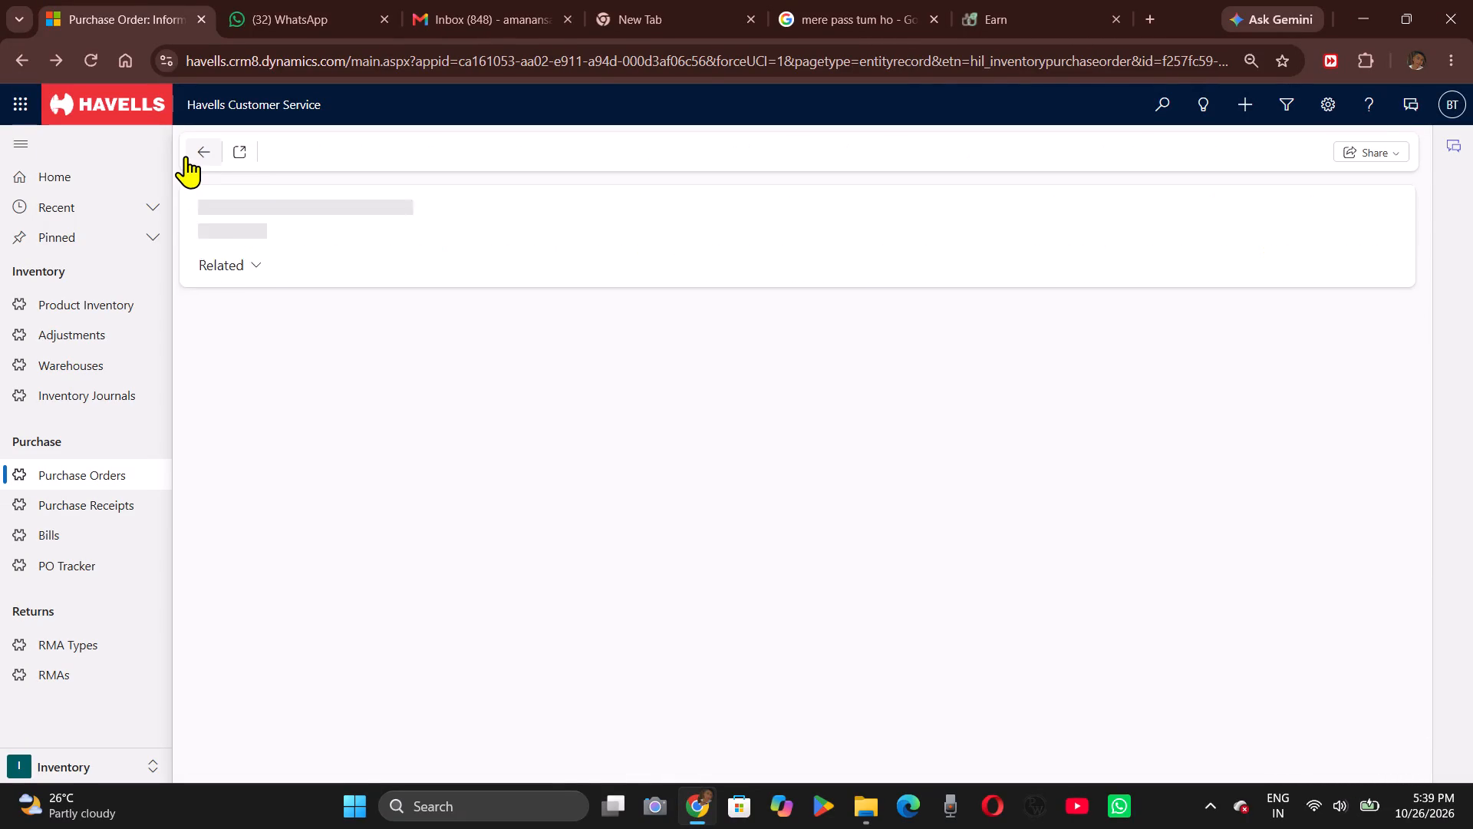
{"action": "left_click", "coordinate": [186, 156]}
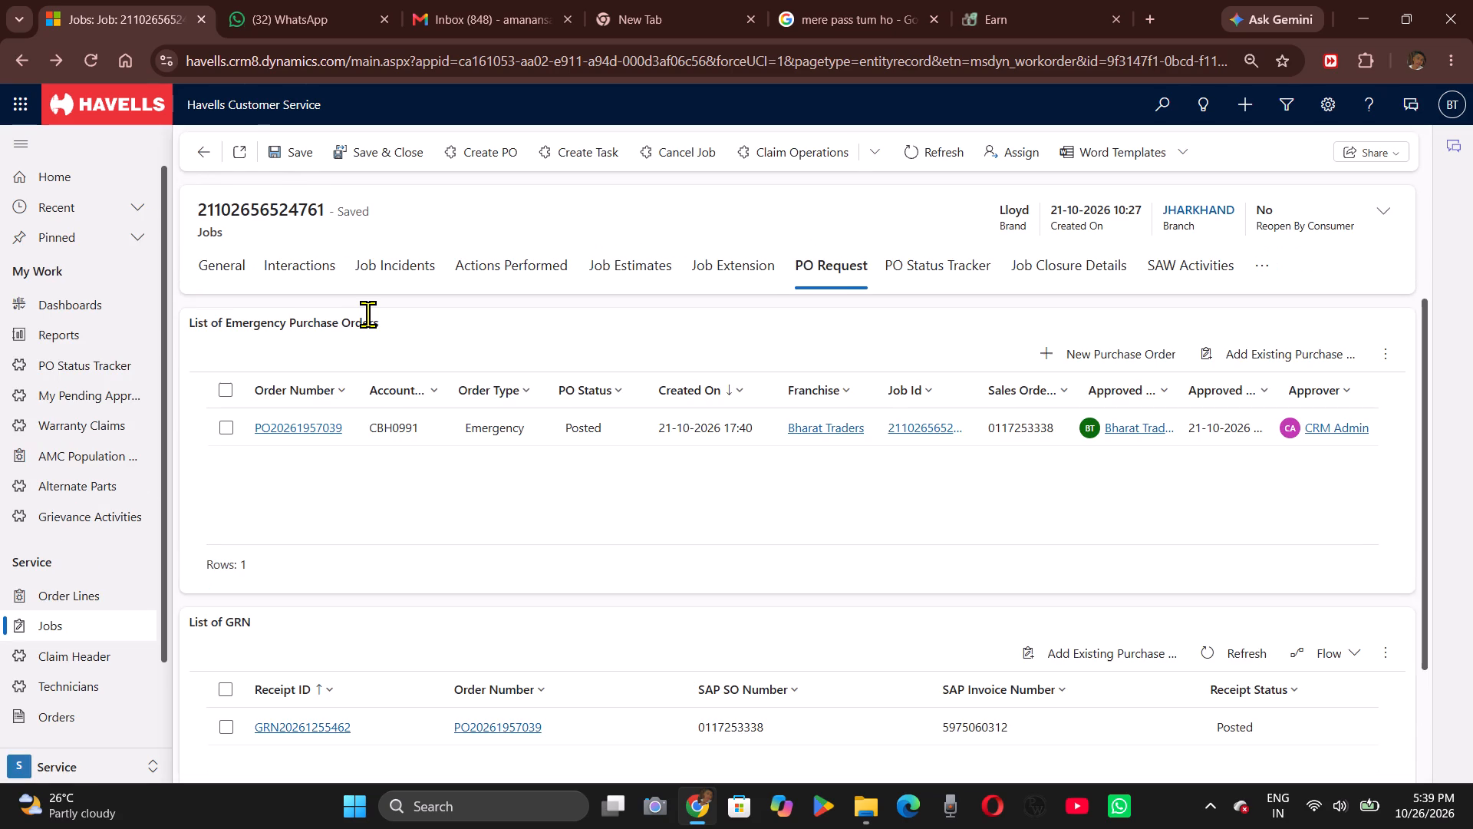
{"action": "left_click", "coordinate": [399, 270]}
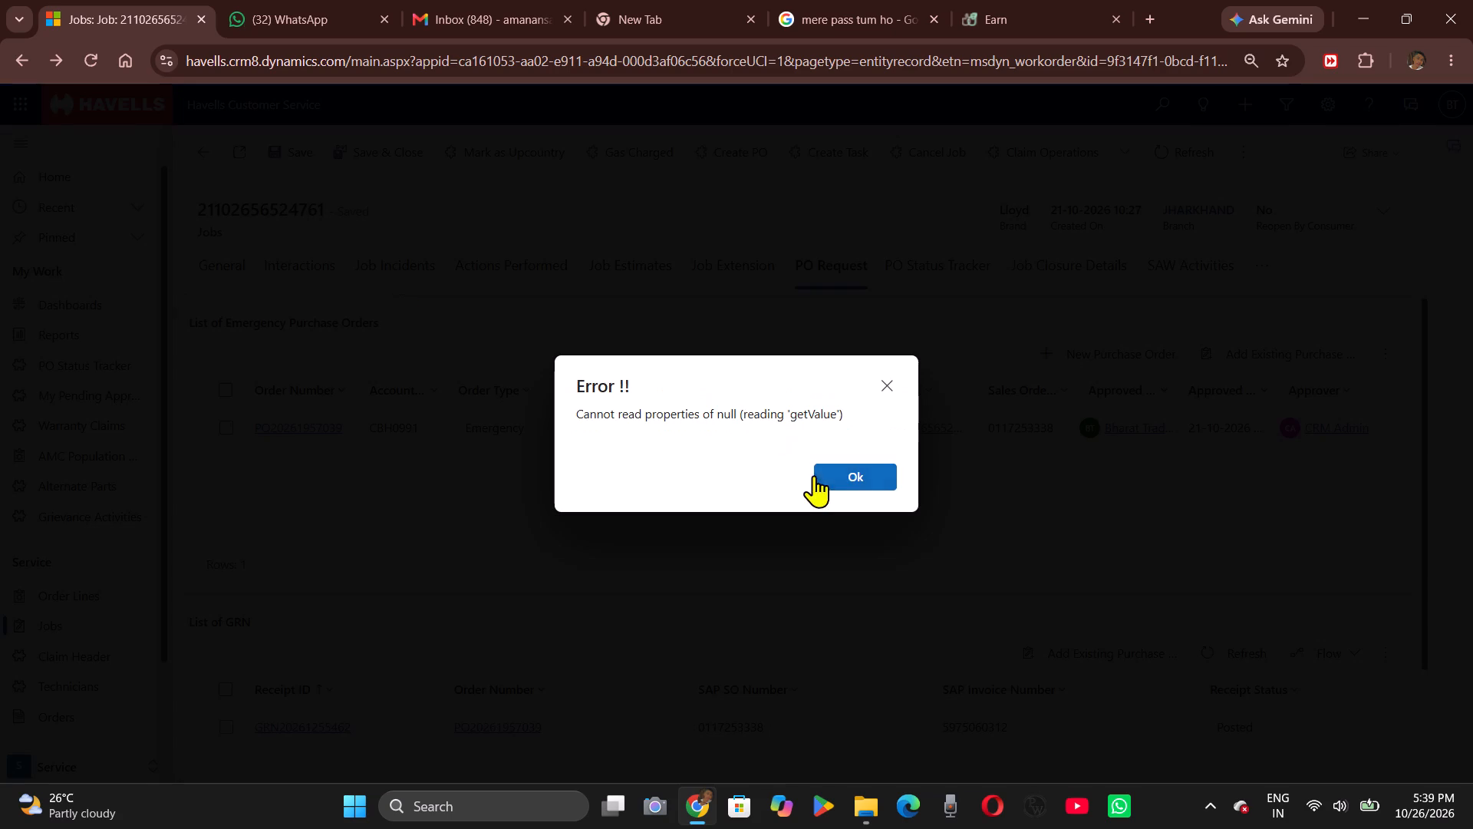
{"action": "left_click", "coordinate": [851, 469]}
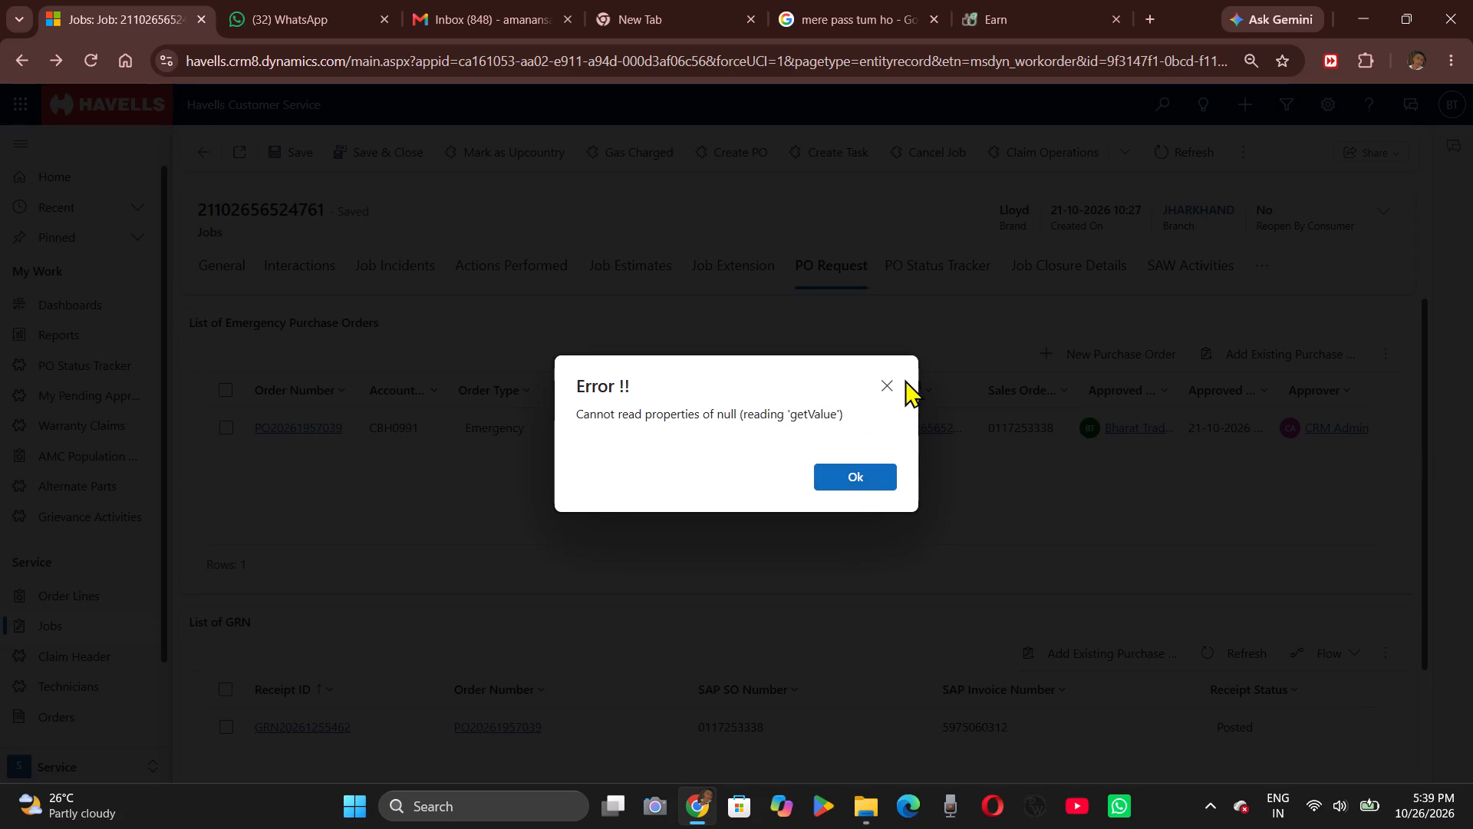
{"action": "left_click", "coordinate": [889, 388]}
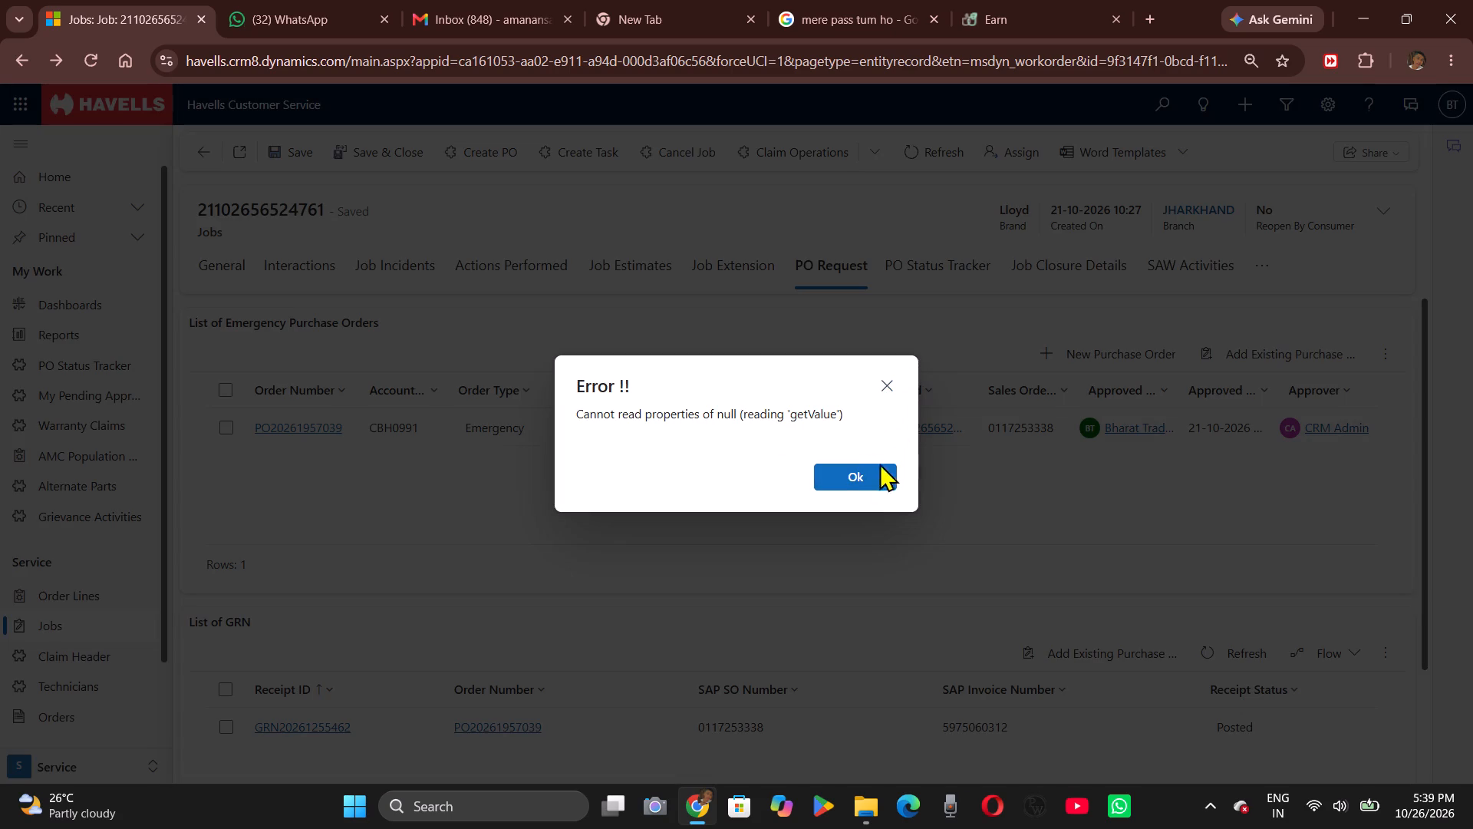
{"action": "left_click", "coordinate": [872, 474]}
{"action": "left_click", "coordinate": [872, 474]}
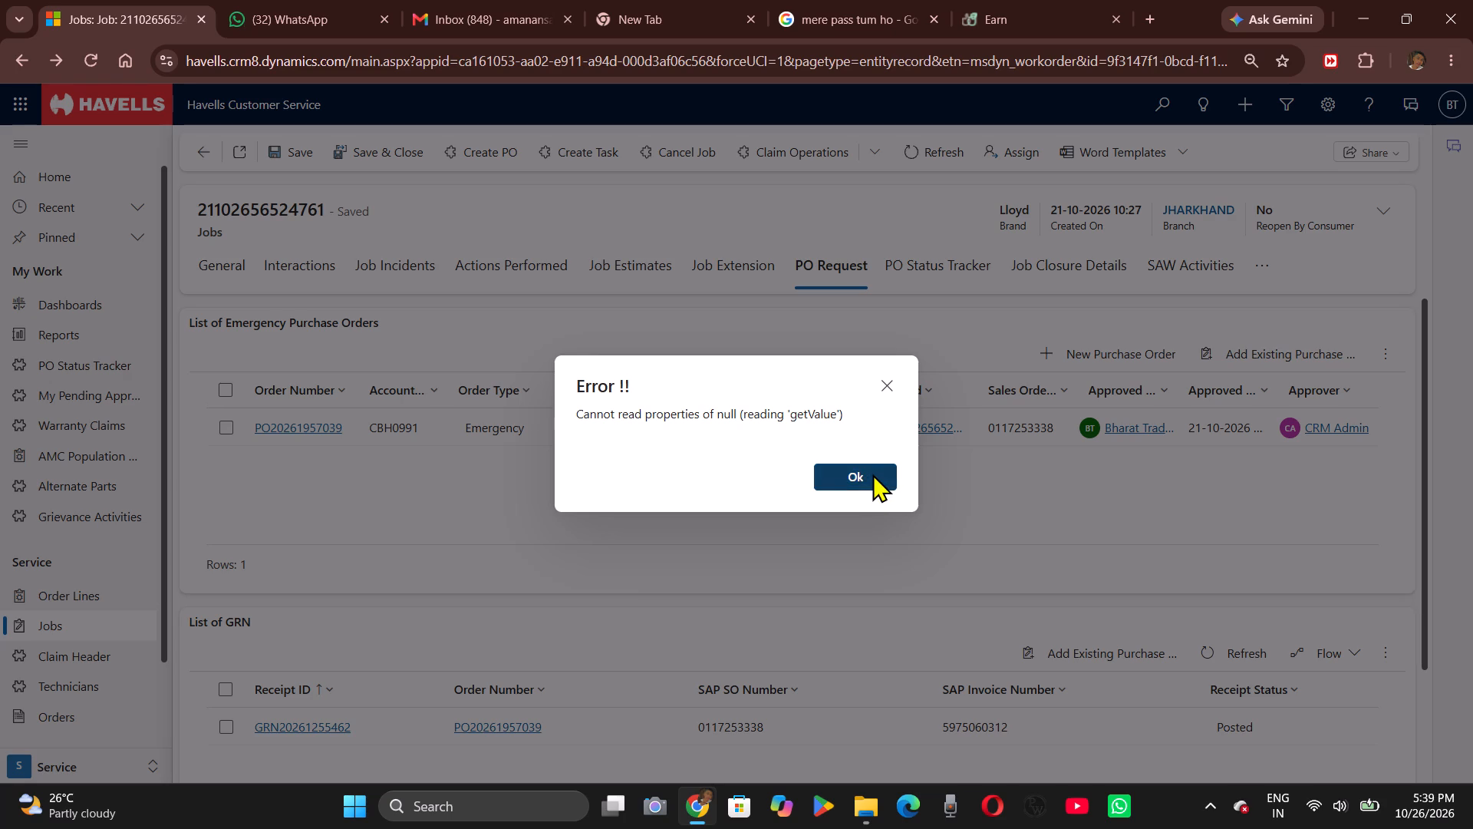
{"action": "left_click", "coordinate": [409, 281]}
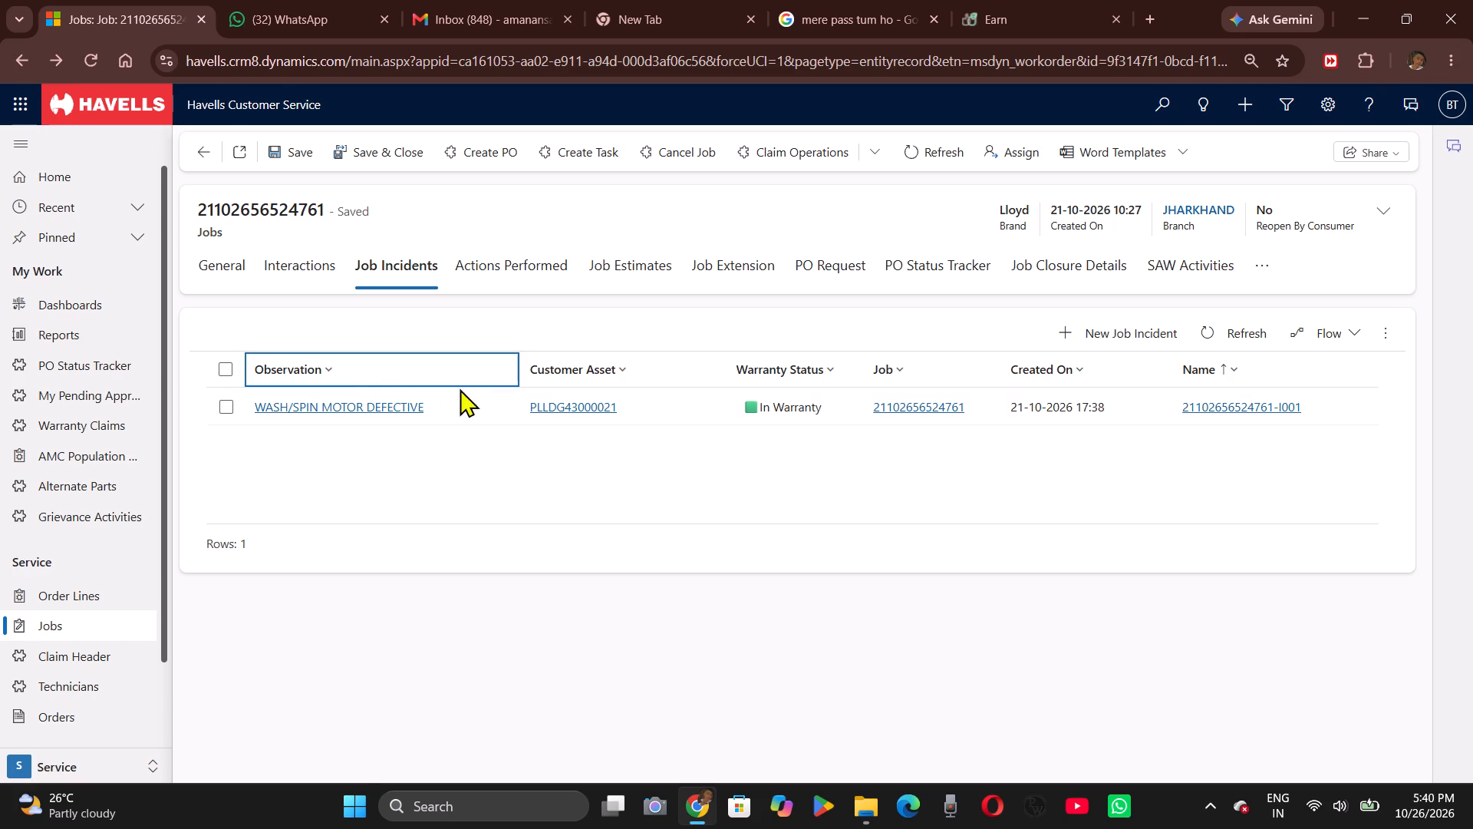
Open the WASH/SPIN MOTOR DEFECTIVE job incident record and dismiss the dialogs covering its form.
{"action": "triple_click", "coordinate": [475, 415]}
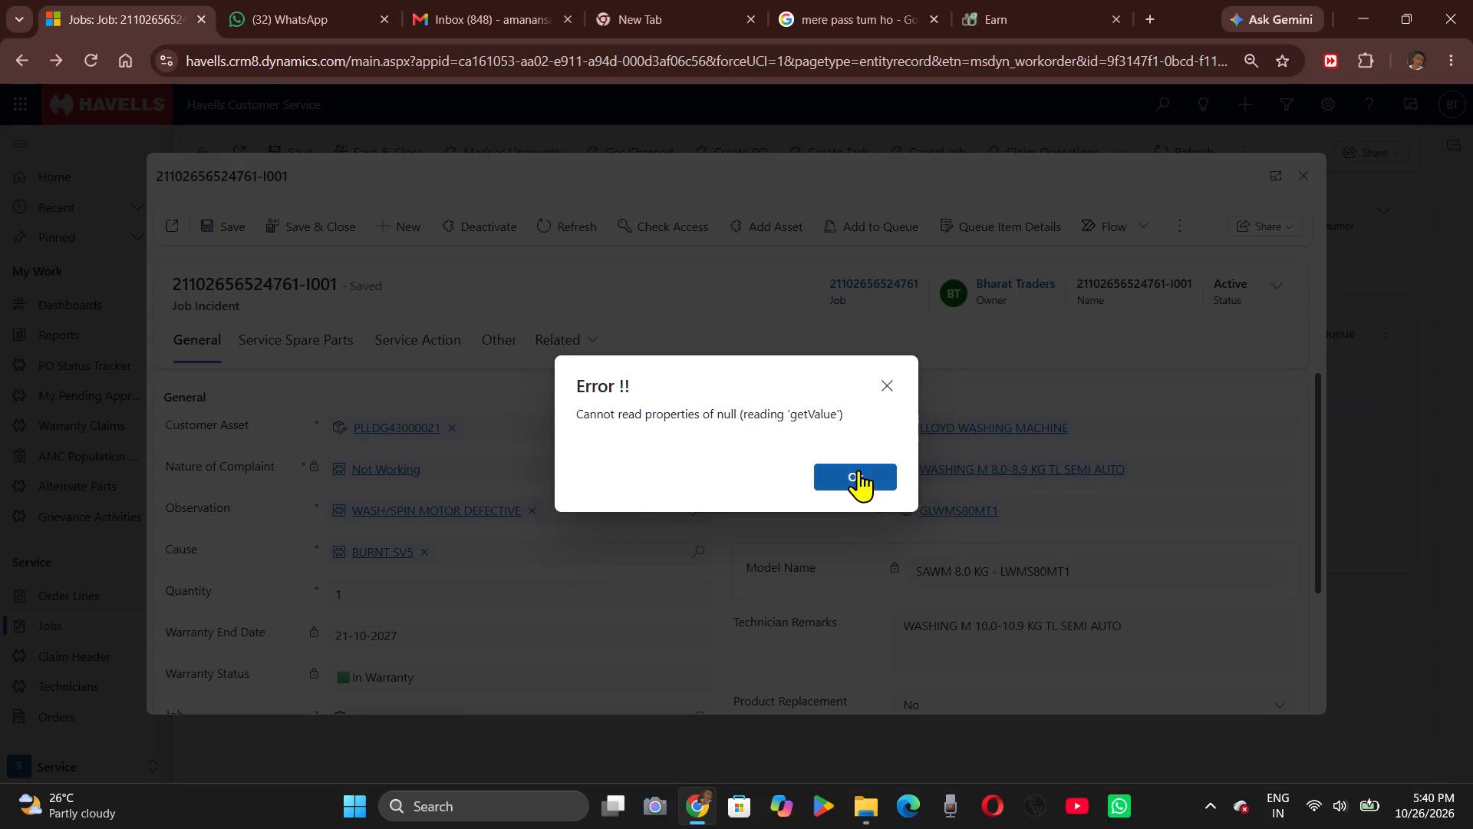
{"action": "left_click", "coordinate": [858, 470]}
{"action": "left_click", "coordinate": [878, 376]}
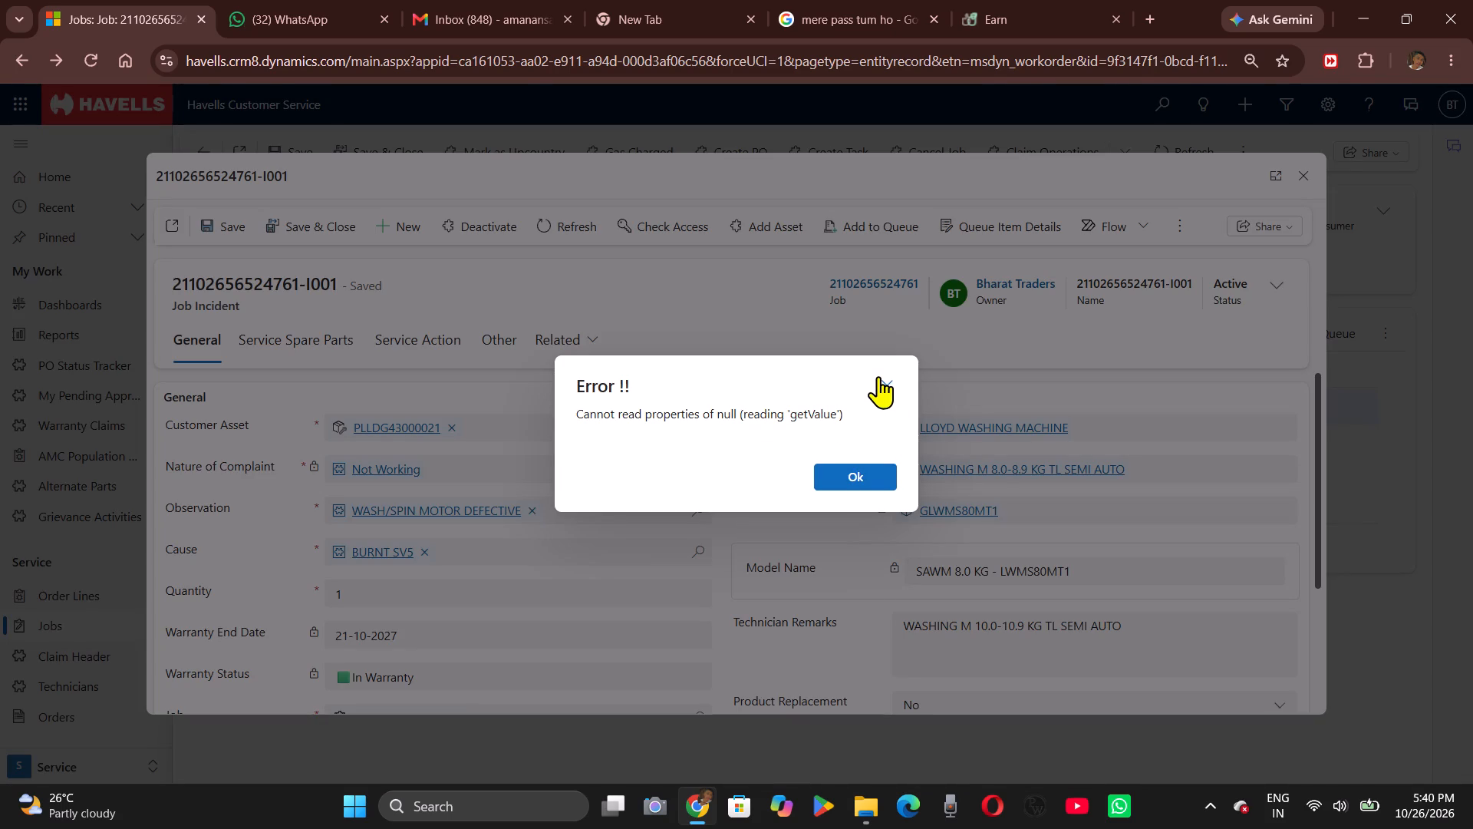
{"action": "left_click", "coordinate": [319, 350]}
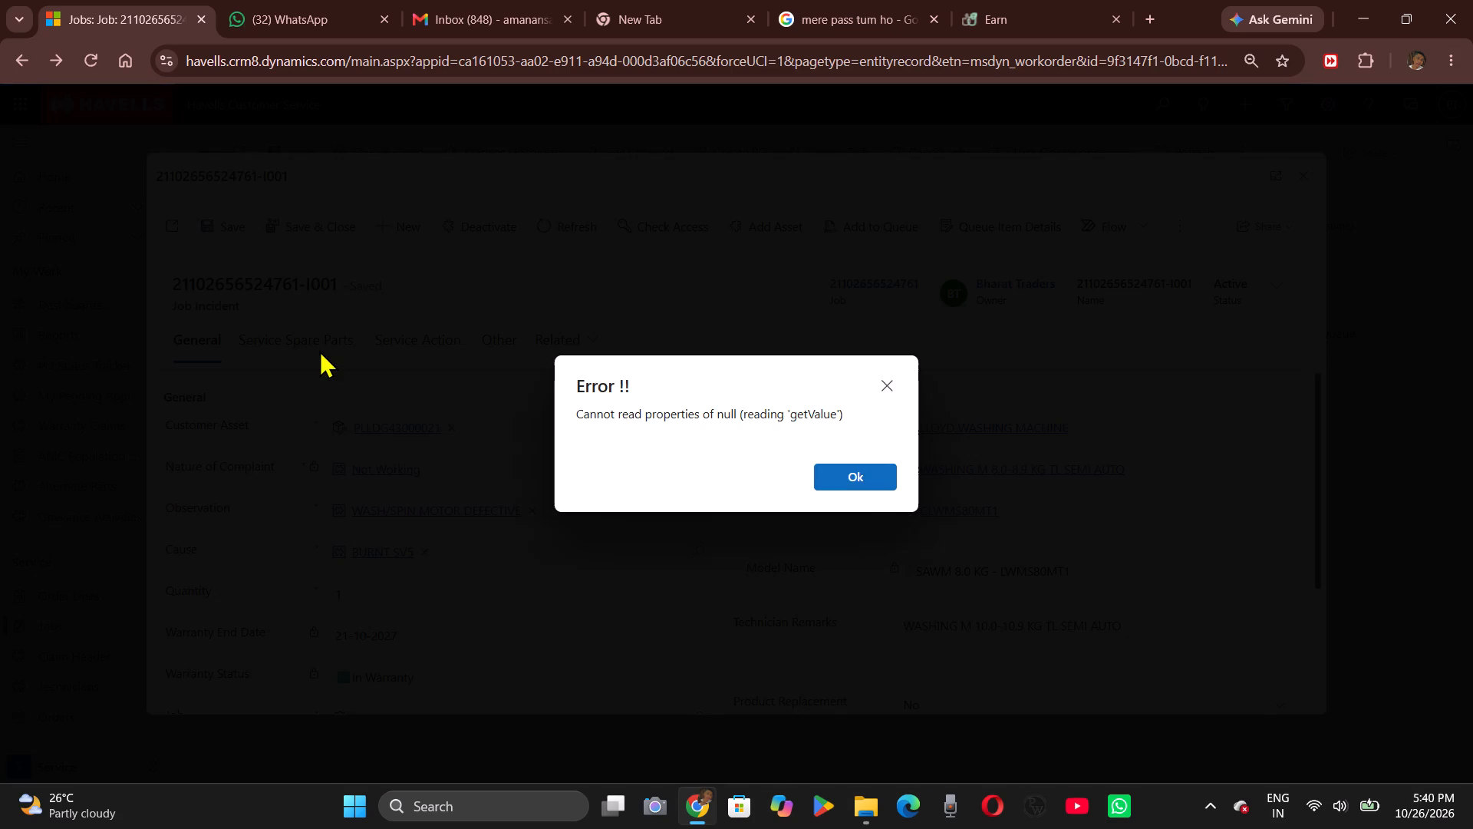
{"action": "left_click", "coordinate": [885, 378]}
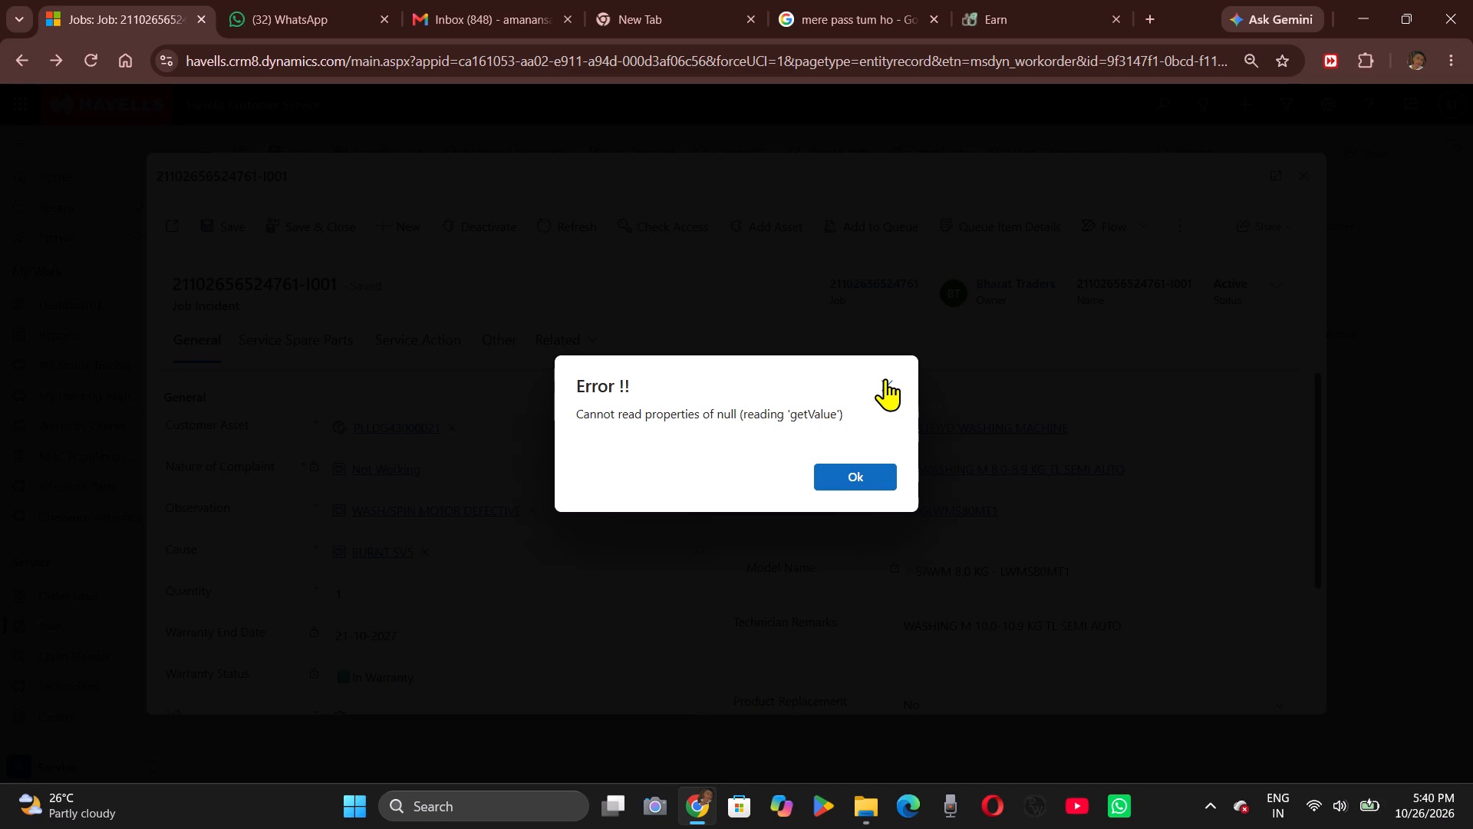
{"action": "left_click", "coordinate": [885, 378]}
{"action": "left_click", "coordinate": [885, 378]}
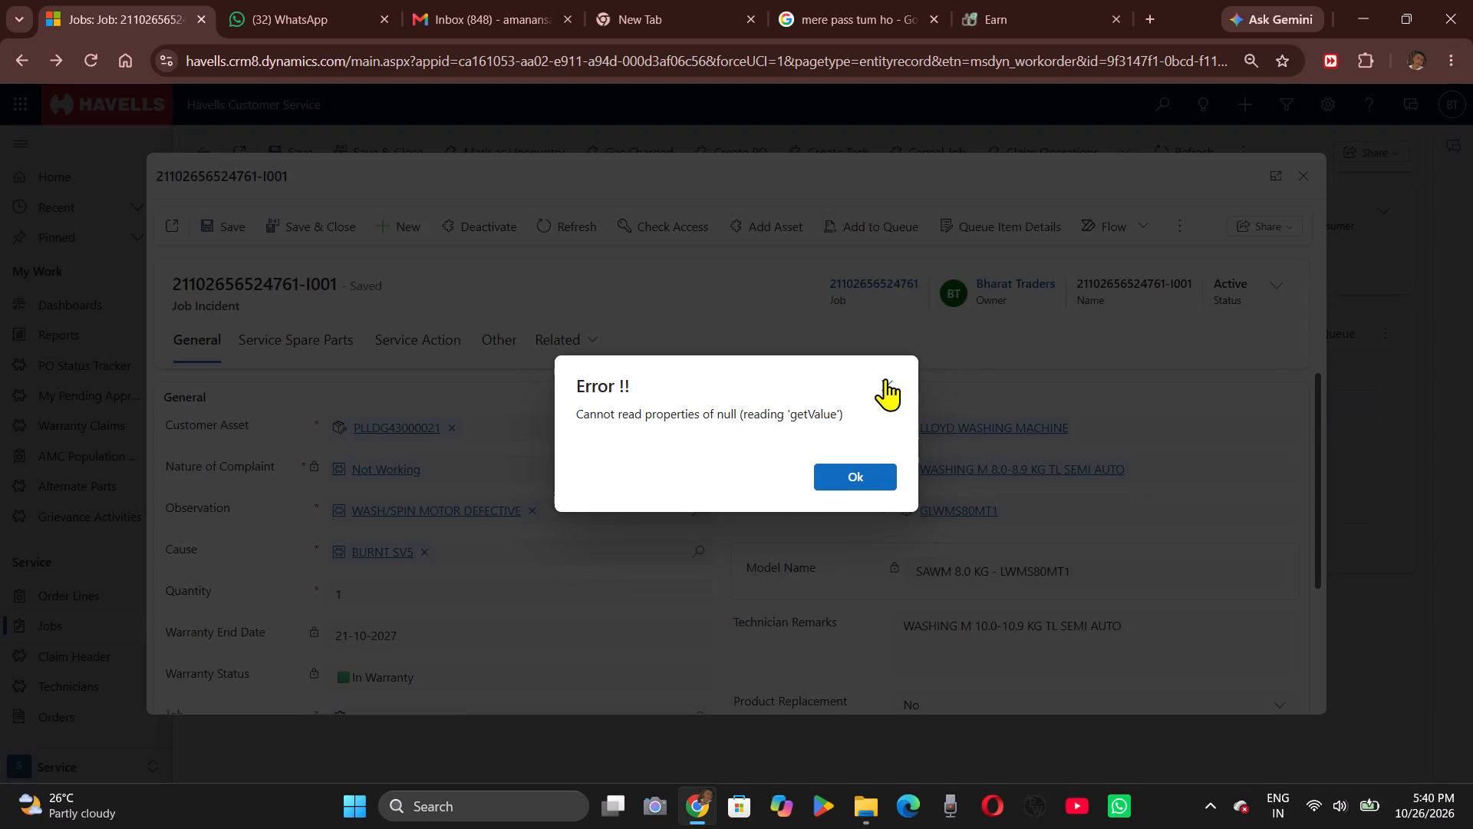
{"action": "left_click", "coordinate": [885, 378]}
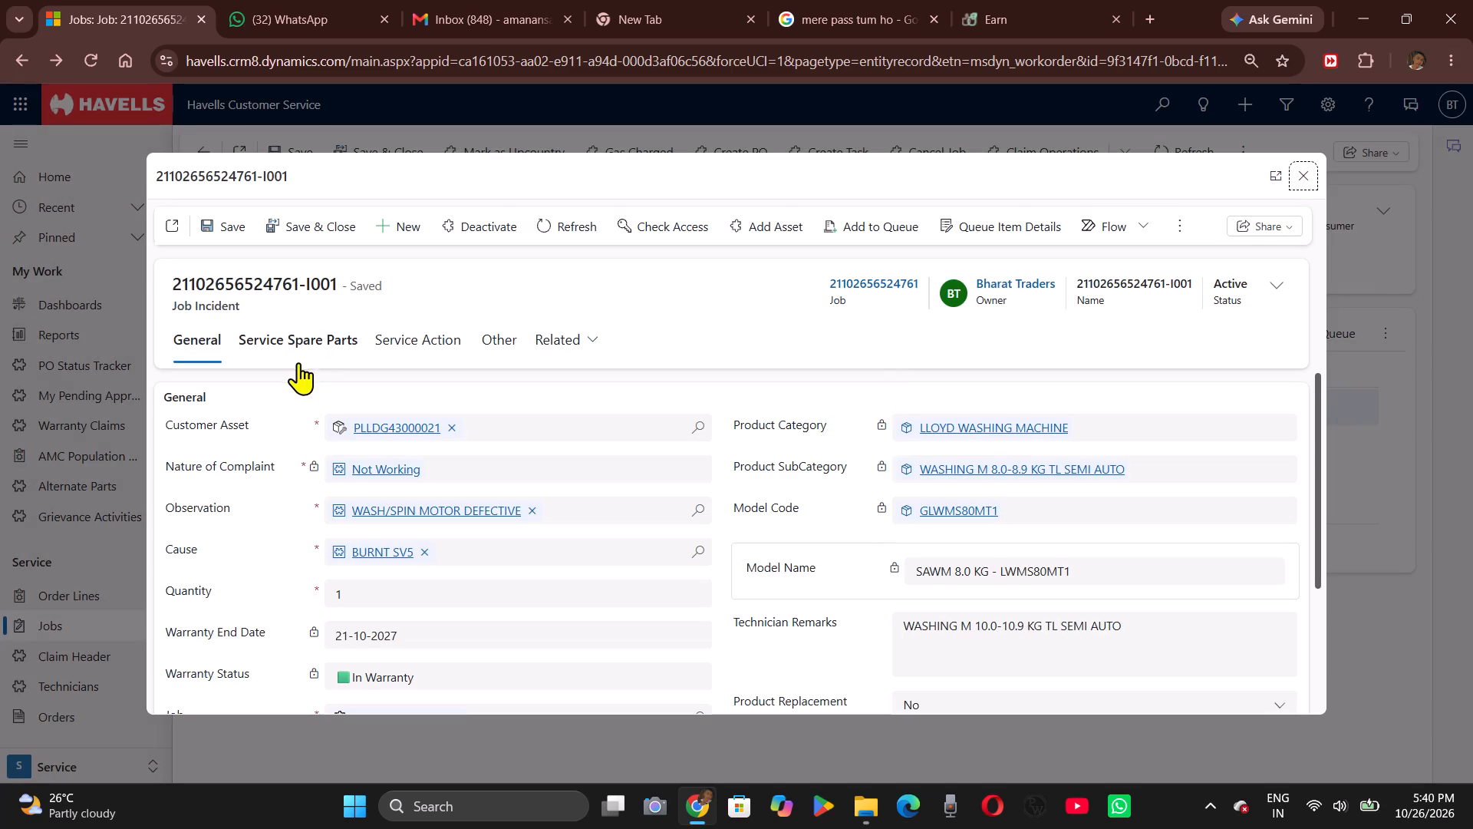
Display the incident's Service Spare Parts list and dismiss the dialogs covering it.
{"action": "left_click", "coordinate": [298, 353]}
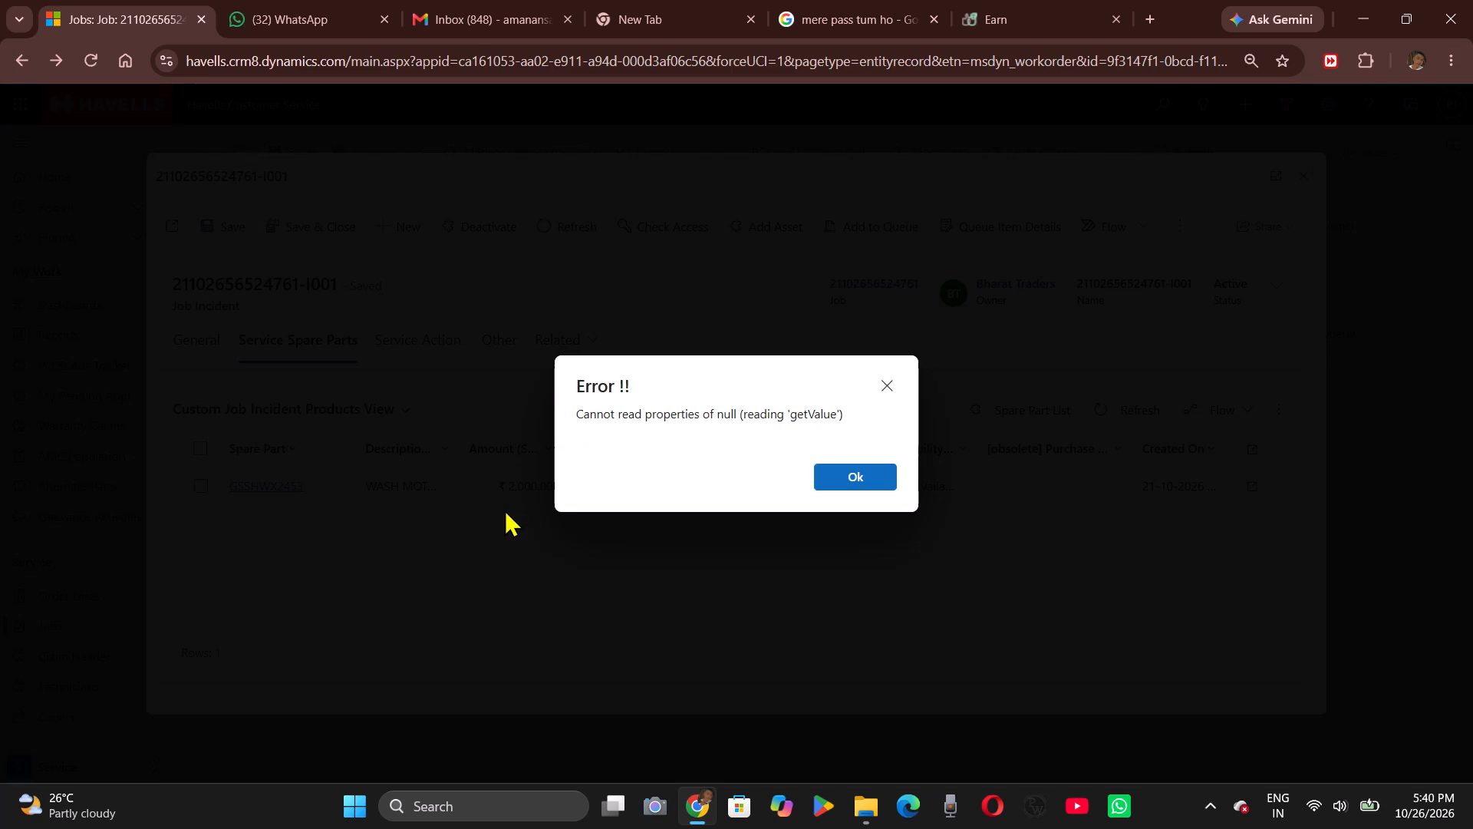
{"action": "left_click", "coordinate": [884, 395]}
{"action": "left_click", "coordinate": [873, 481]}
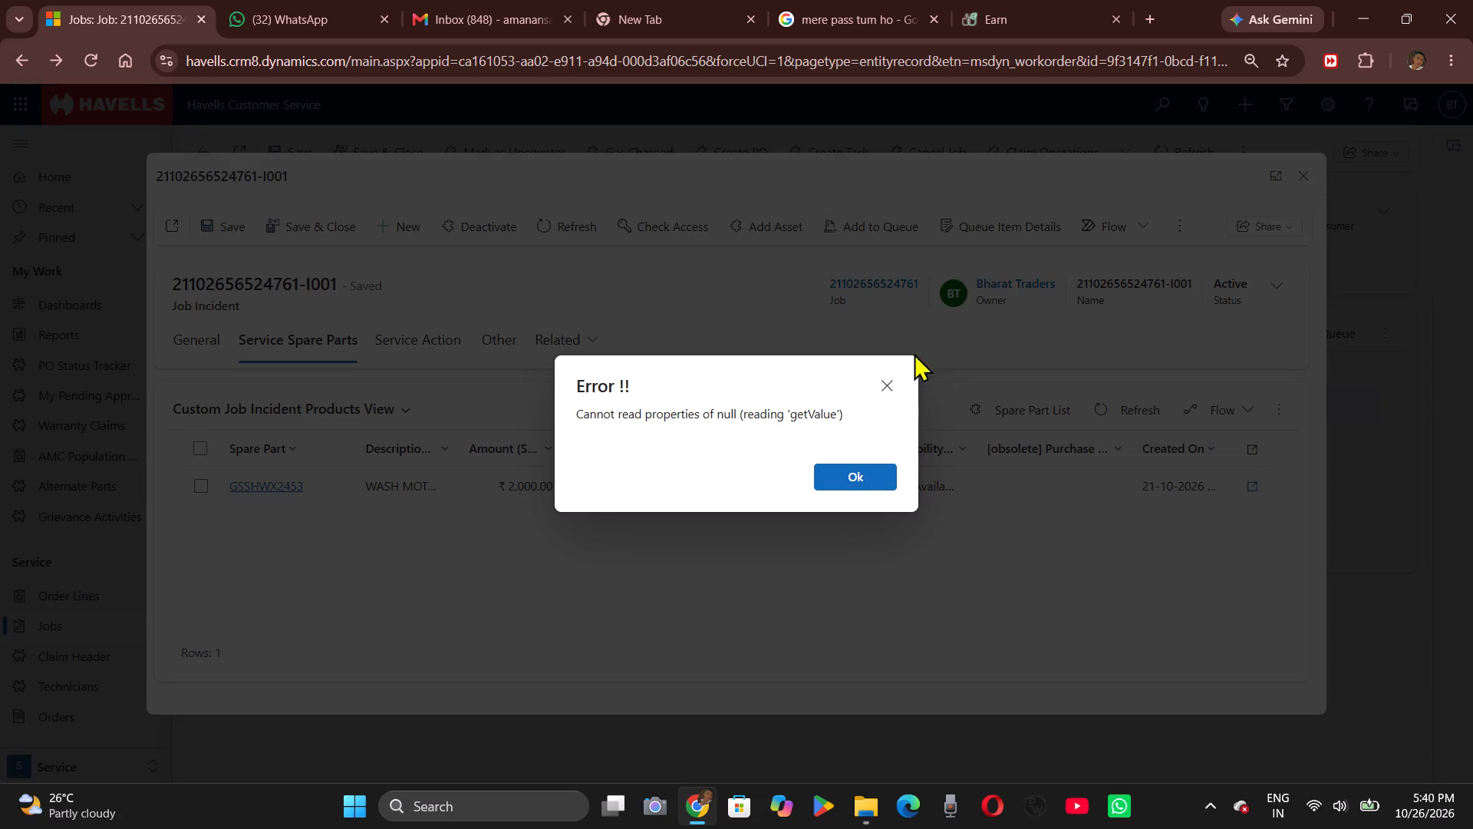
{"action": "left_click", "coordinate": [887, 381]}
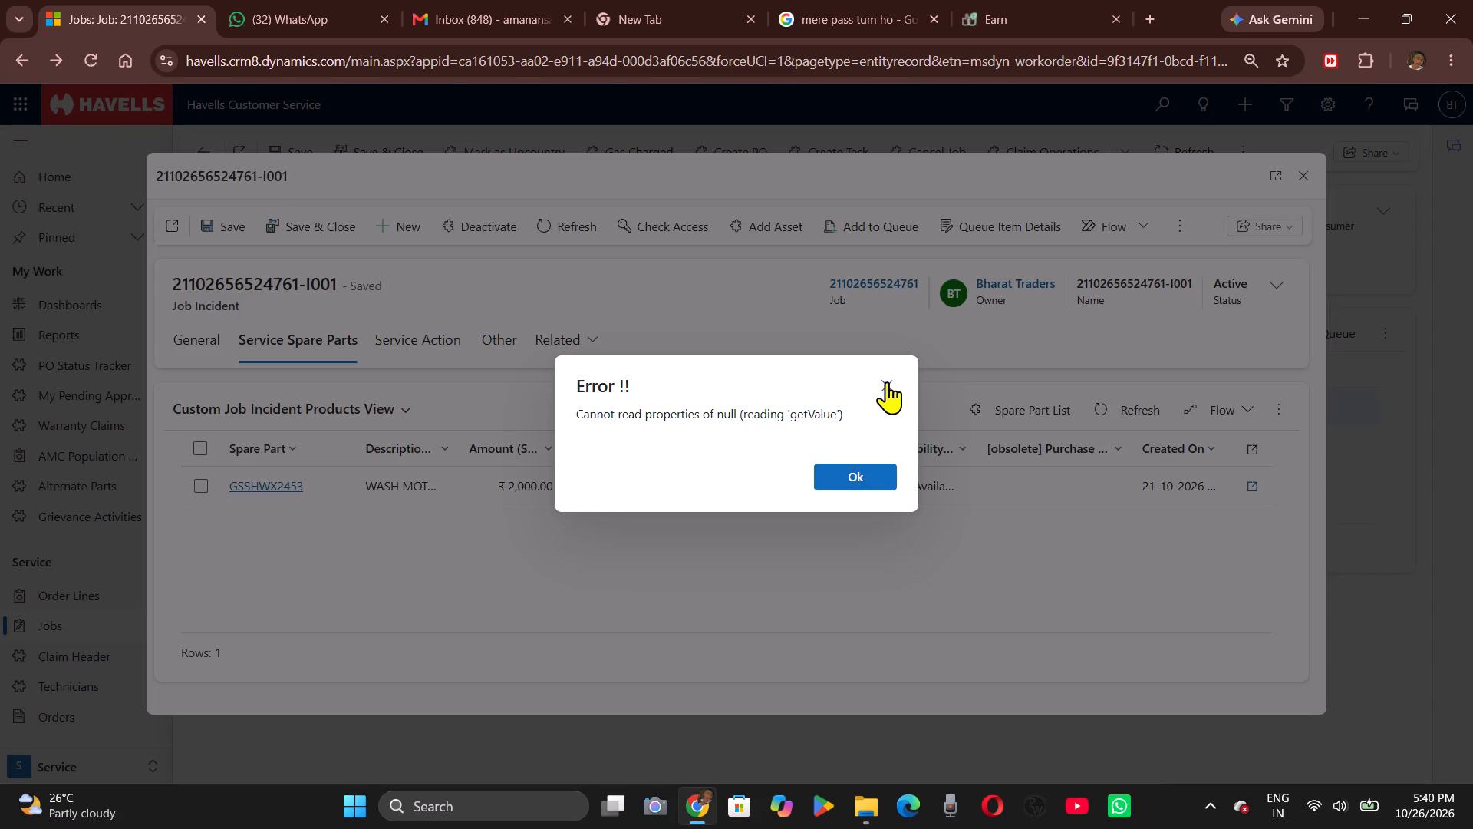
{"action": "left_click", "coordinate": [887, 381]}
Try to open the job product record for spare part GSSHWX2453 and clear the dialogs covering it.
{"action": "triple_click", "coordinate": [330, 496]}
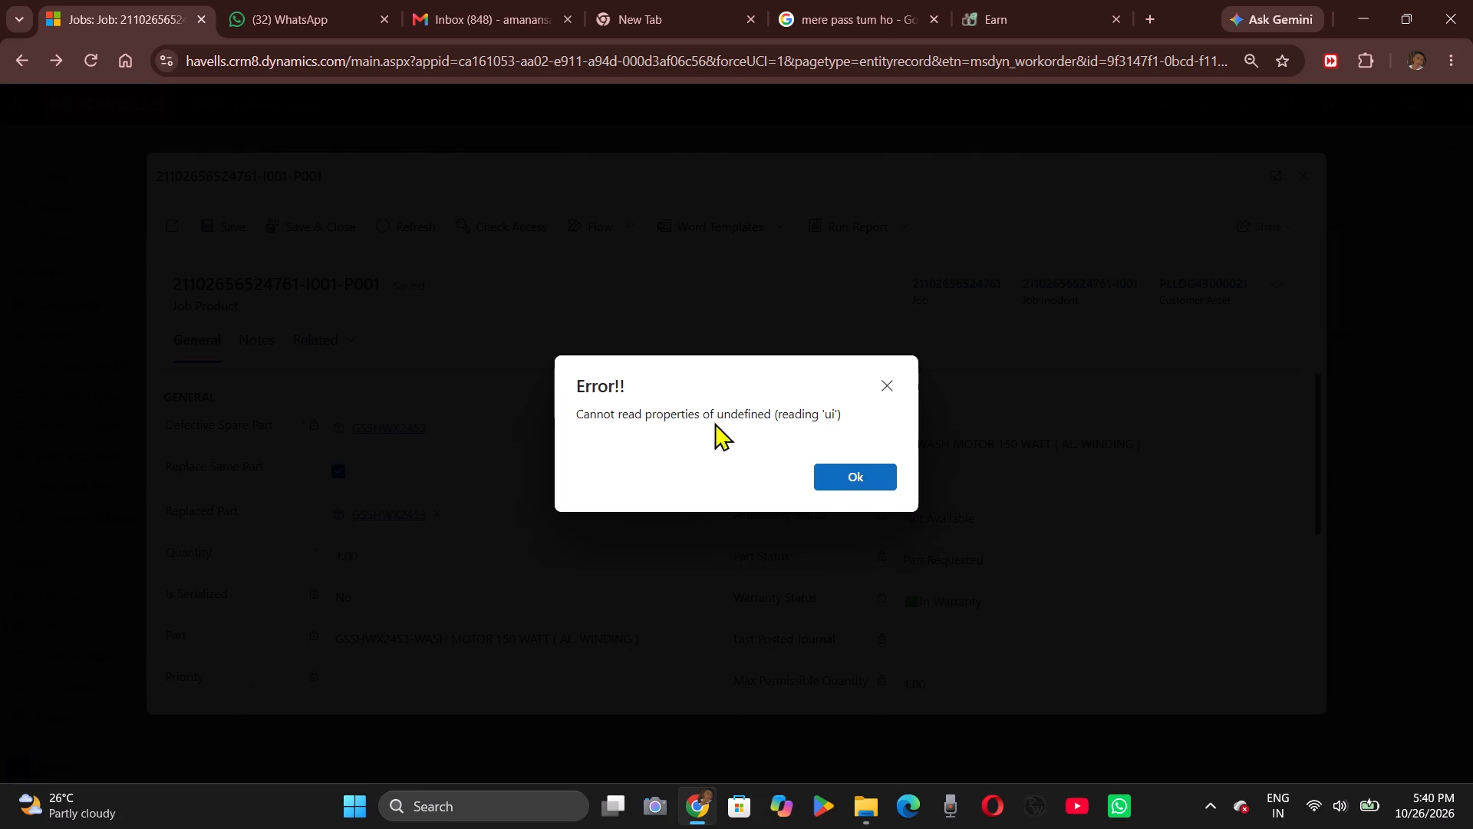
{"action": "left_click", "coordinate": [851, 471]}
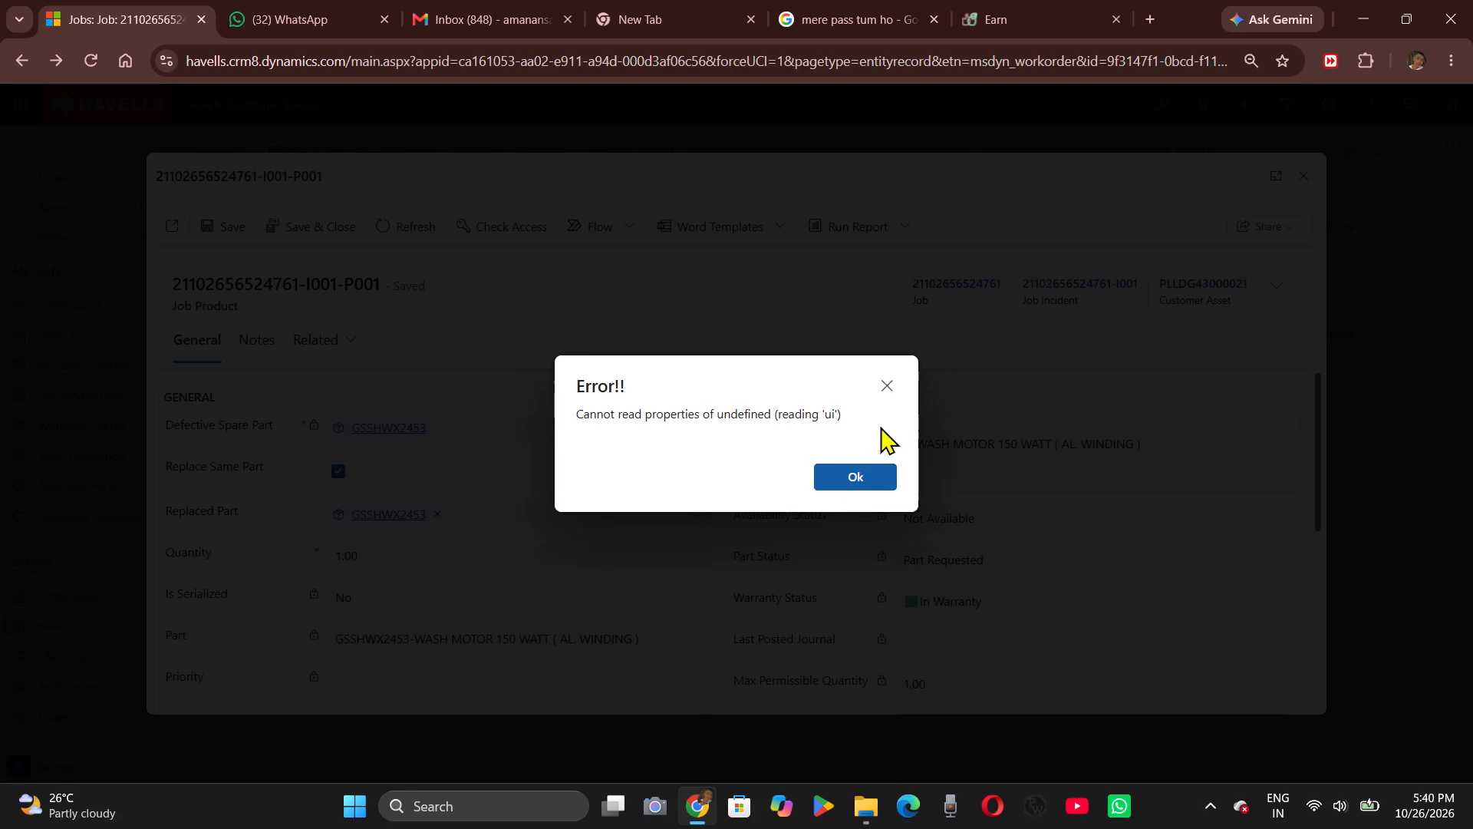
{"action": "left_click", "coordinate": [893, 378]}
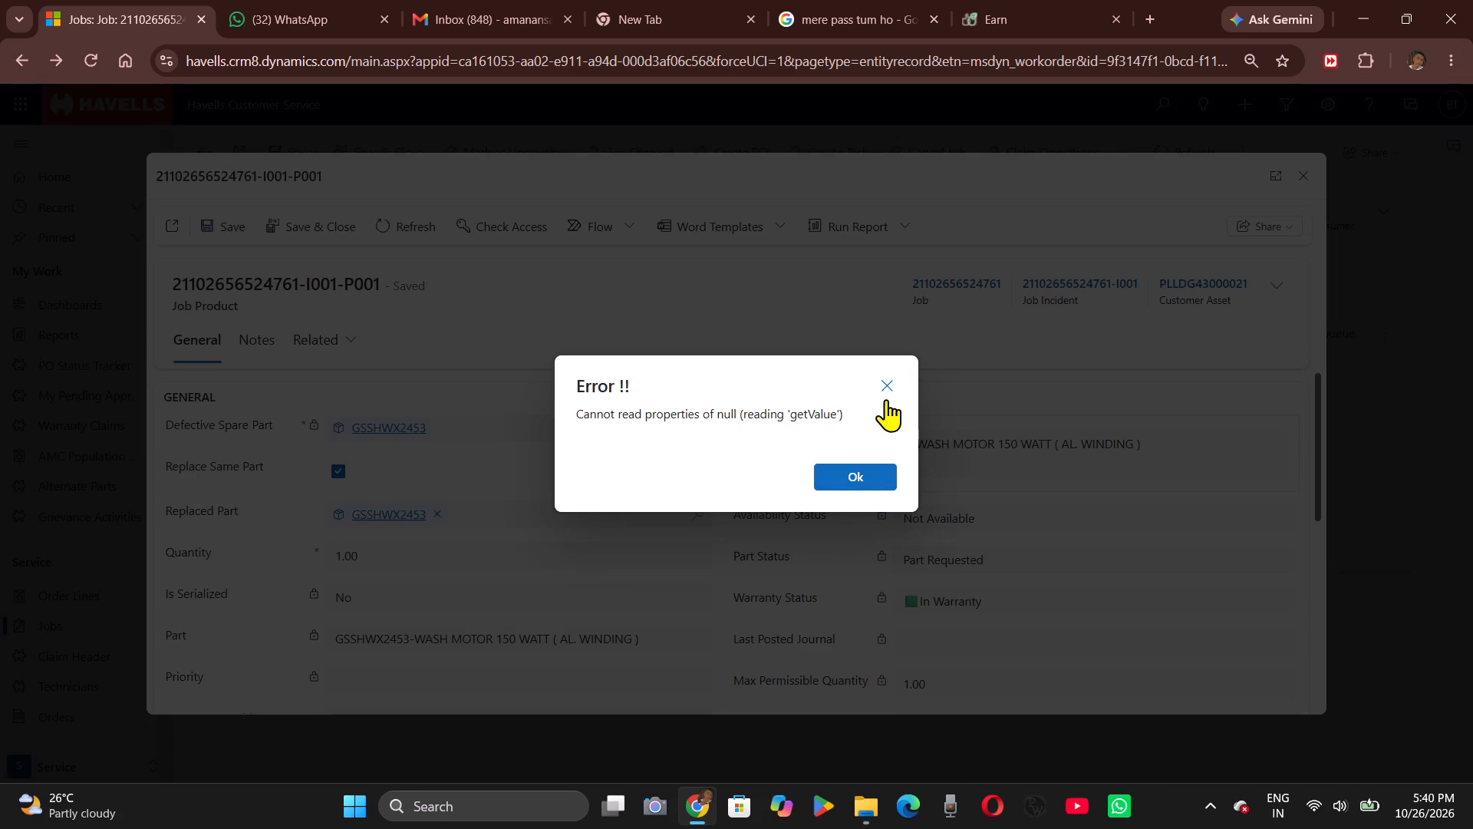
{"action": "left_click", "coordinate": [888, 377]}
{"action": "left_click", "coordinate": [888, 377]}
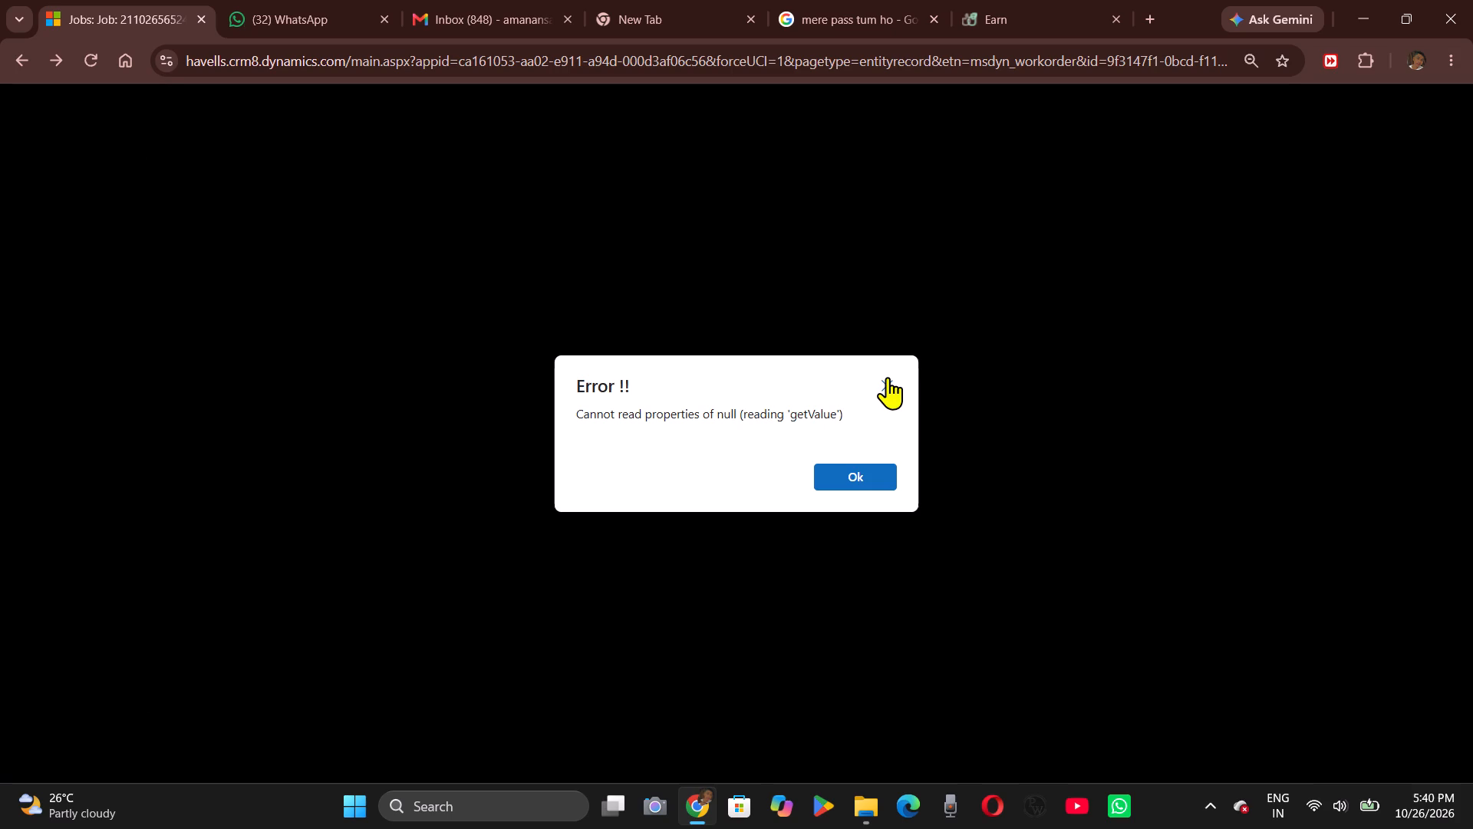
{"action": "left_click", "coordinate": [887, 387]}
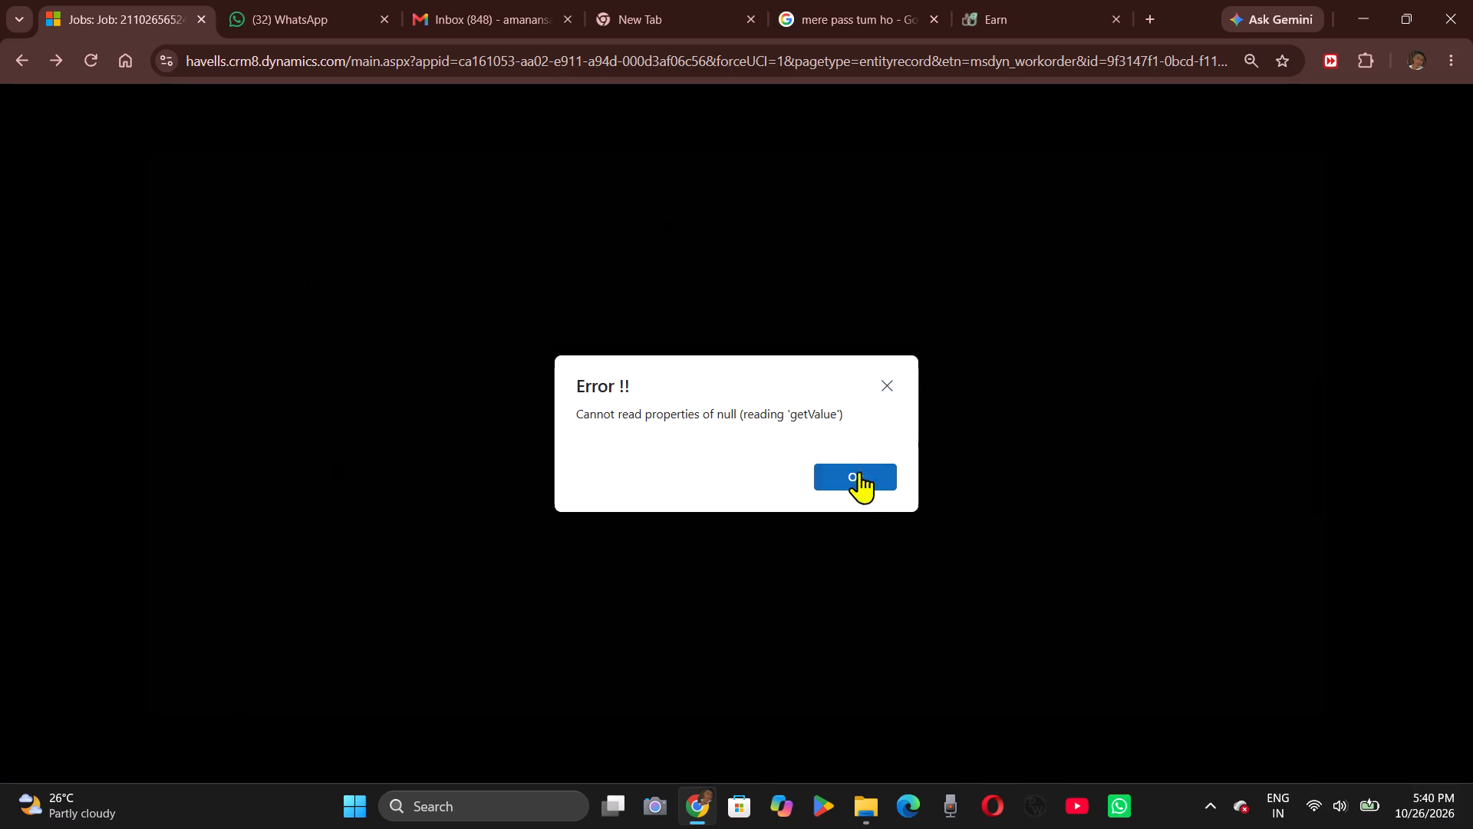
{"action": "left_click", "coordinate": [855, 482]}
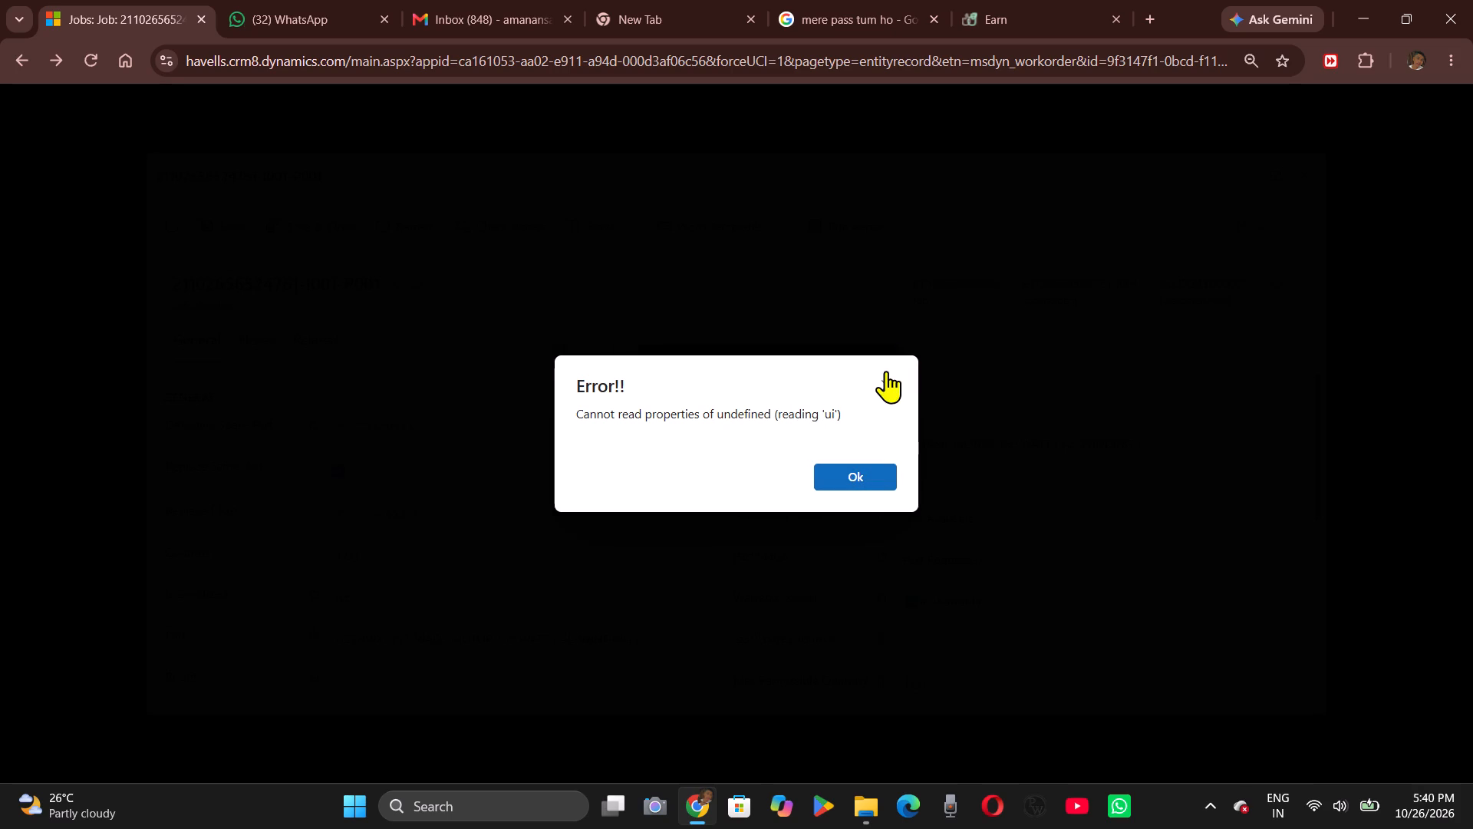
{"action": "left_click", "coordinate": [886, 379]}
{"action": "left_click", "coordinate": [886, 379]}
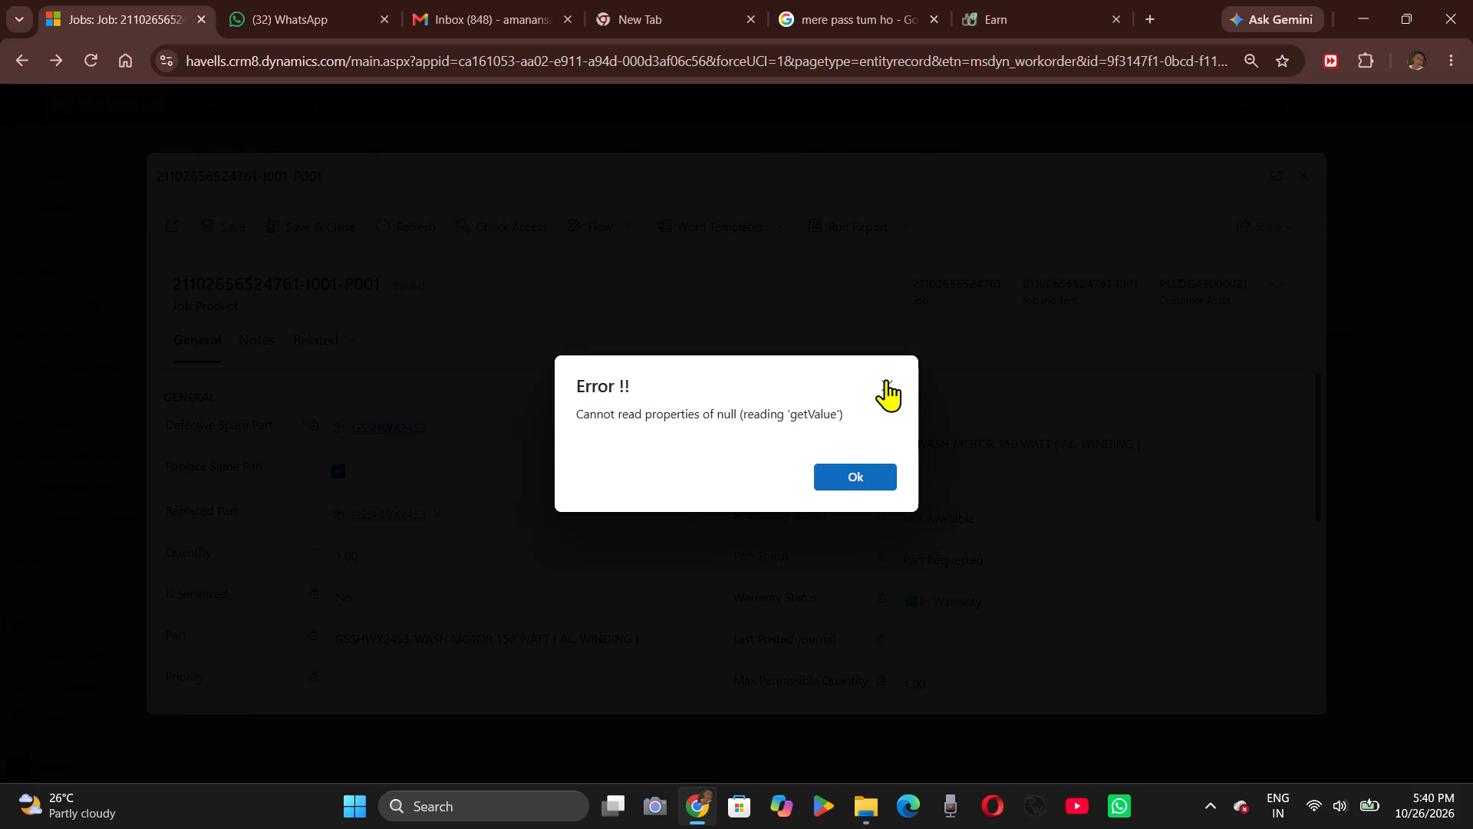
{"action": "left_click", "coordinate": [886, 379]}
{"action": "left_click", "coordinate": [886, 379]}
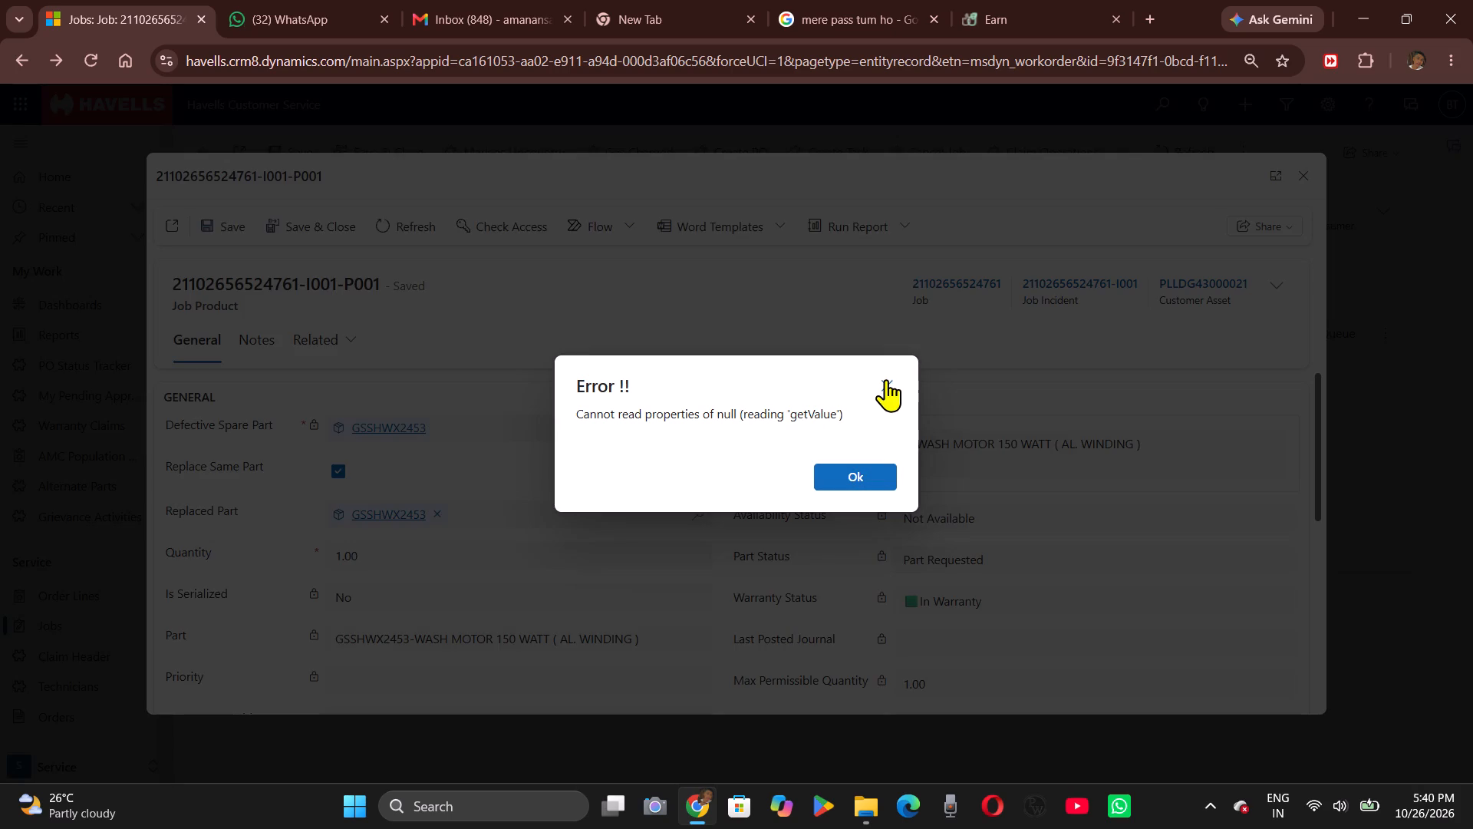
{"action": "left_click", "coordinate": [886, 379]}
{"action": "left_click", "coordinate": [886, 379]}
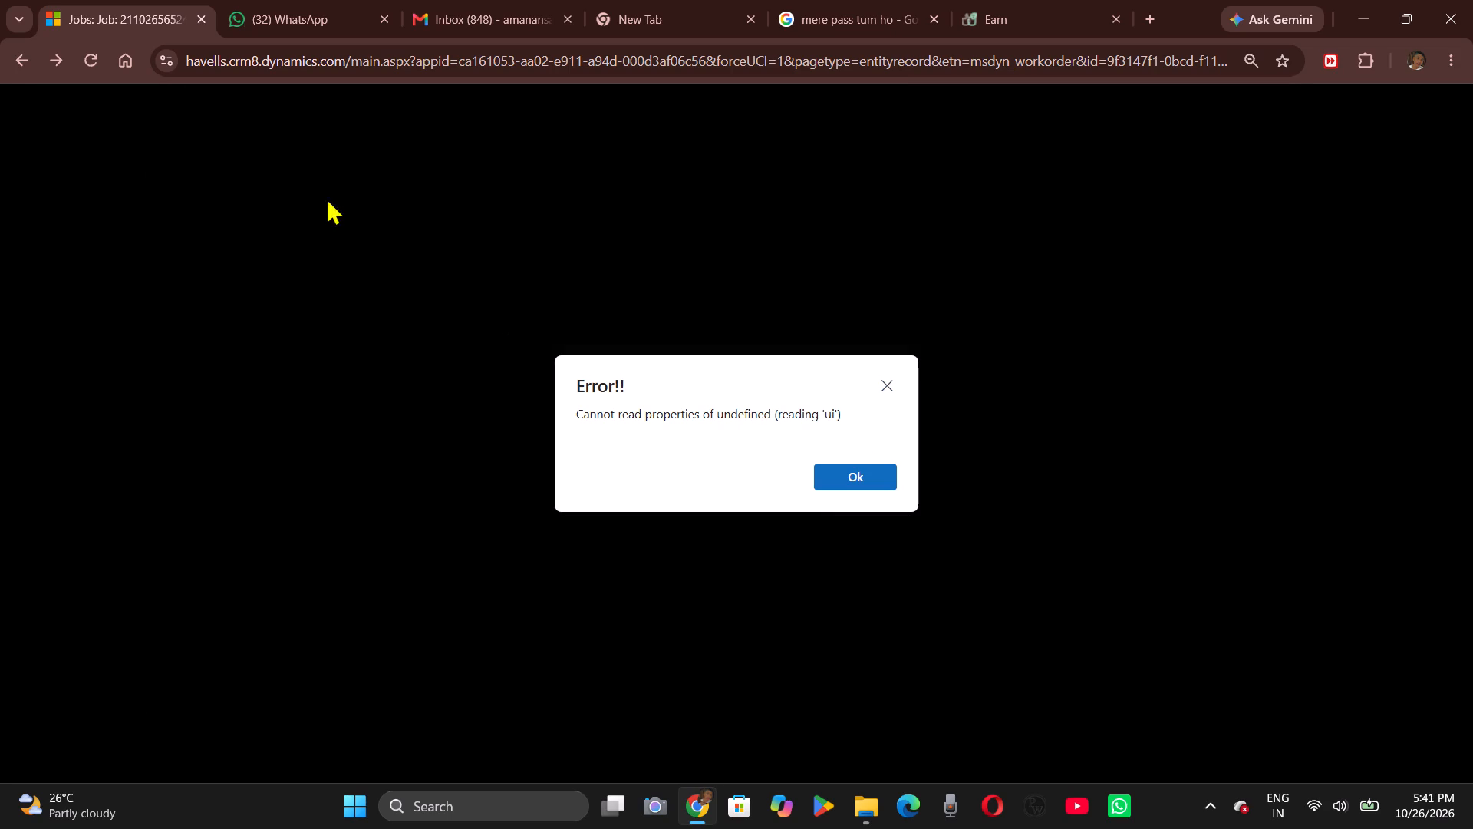
{"action": "left_click", "coordinate": [96, 66]}
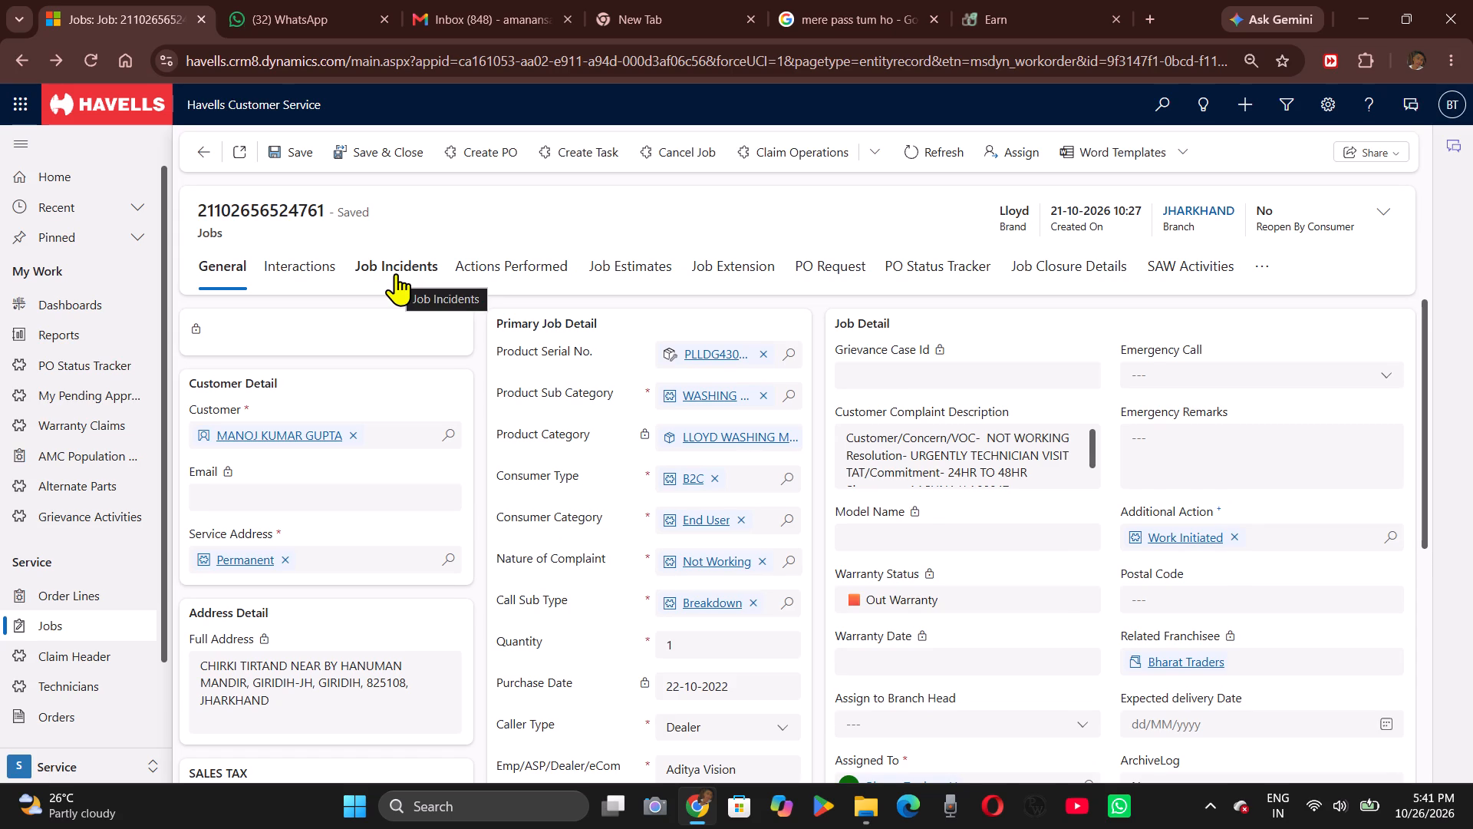
{"action": "left_click", "coordinate": [396, 273]}
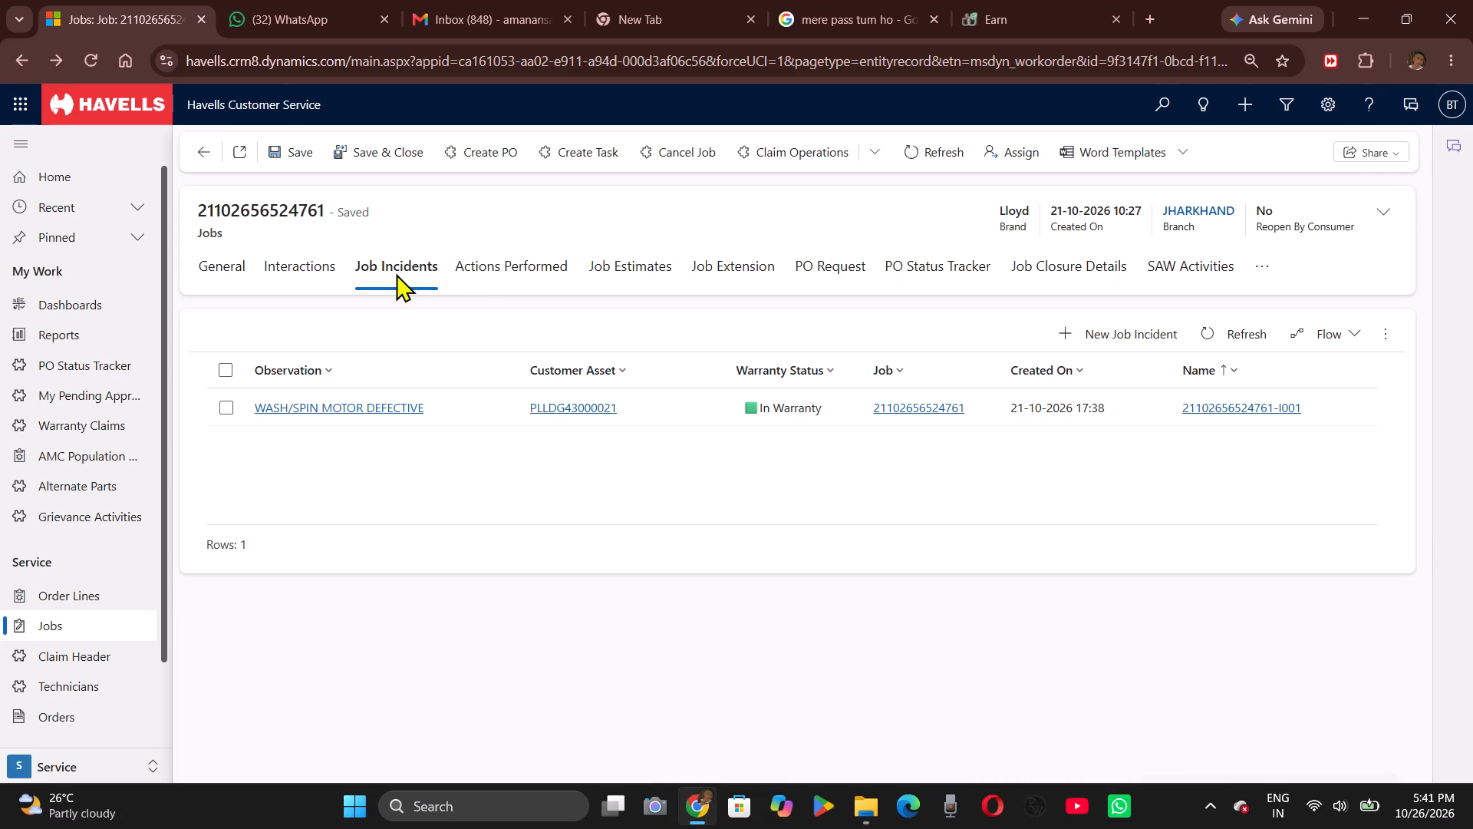
{"action": "triple_click", "coordinate": [468, 413]}
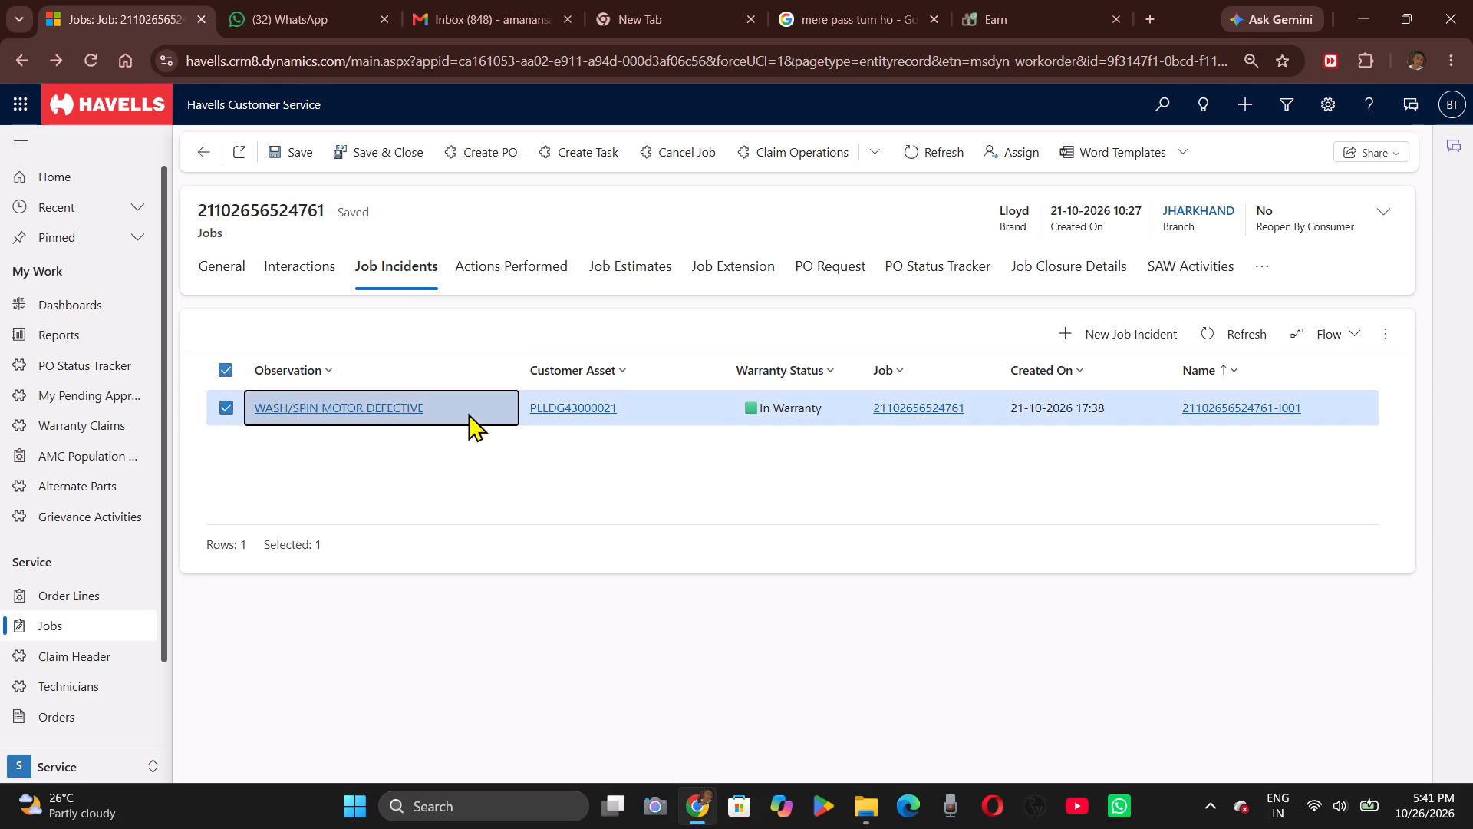
{"action": "left_click", "coordinate": [468, 413]}
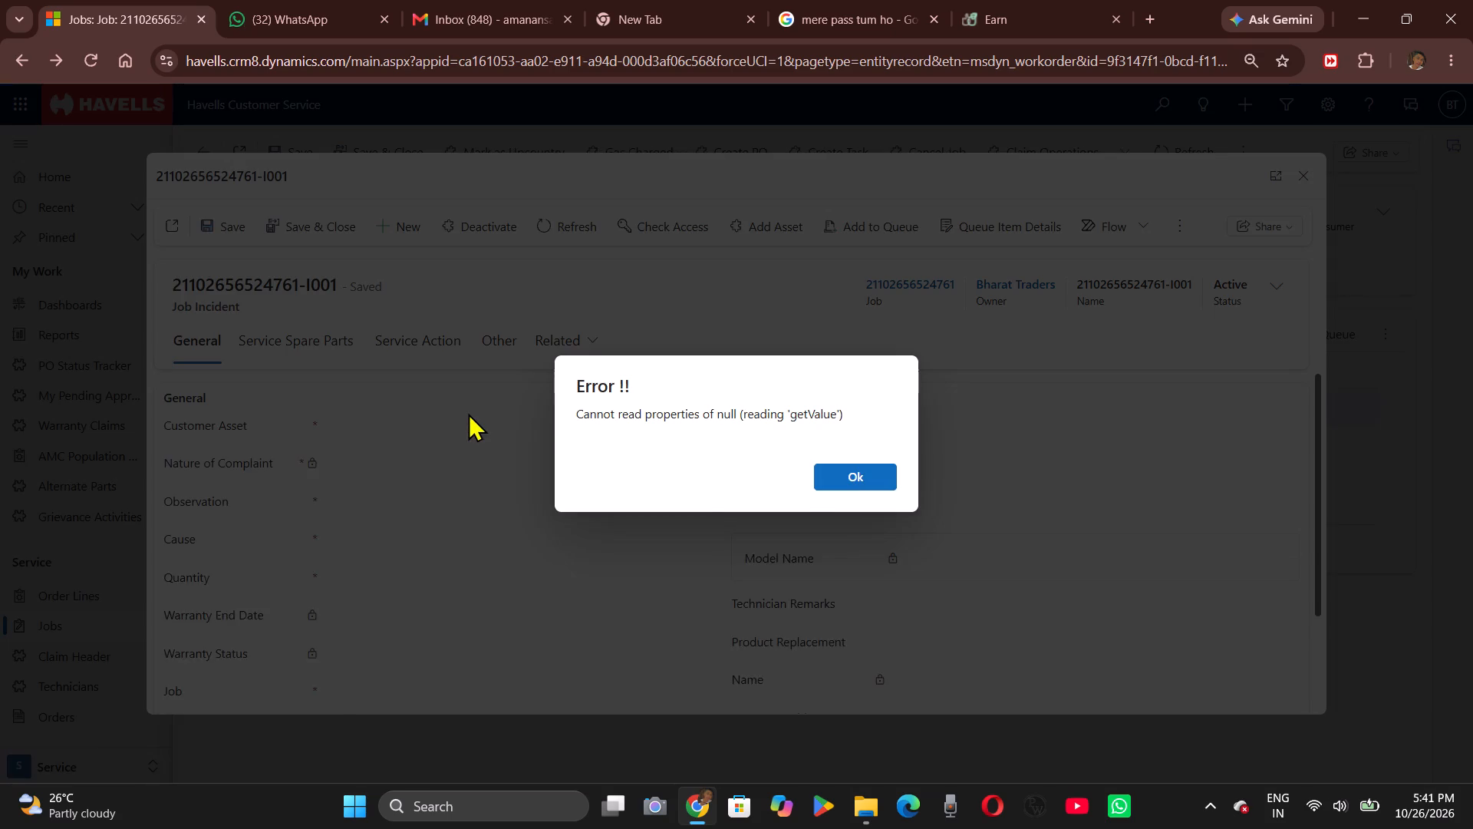
{"action": "left_click", "coordinate": [839, 484]}
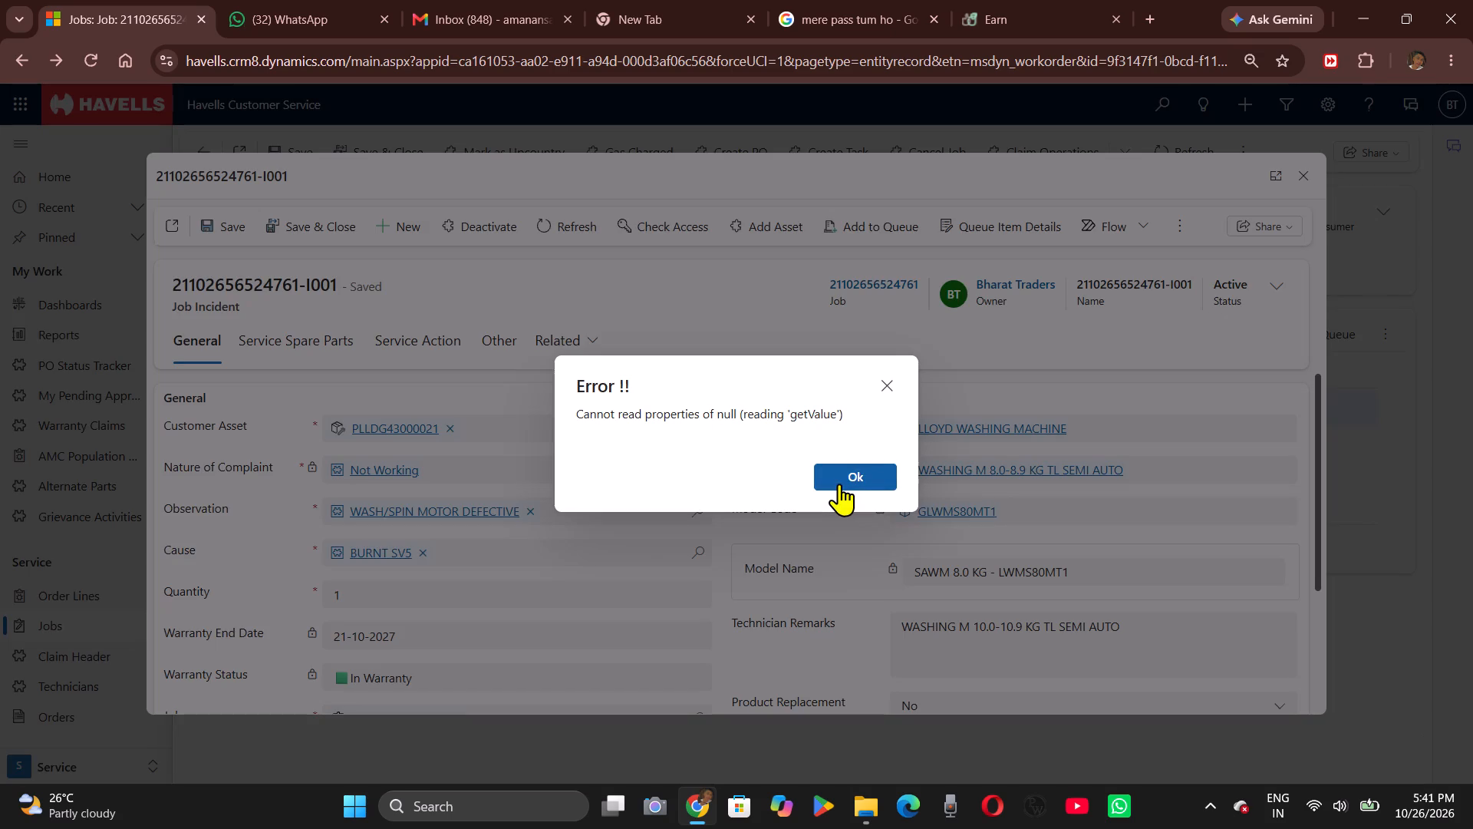
{"action": "left_click", "coordinate": [881, 388]}
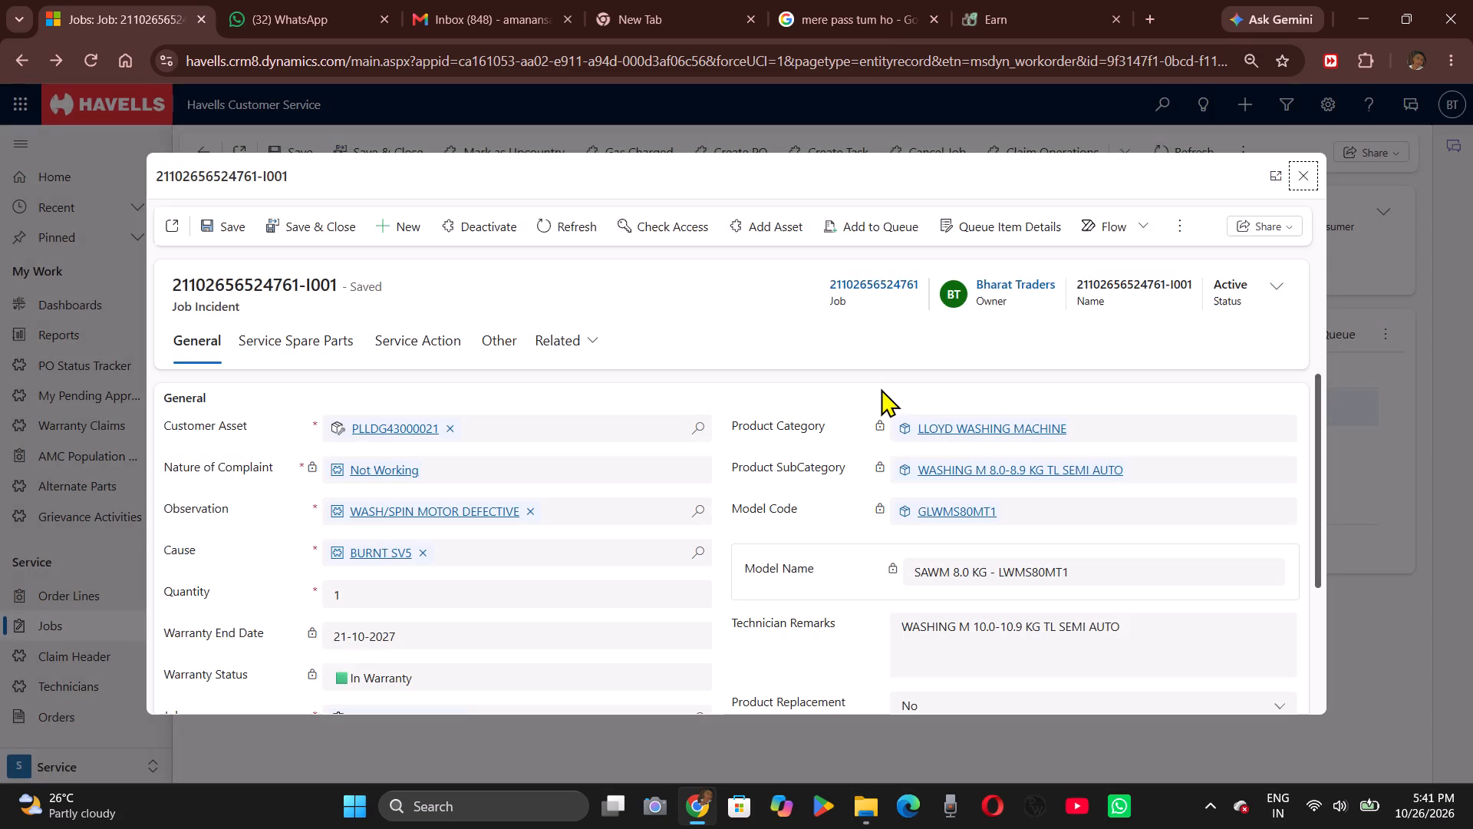
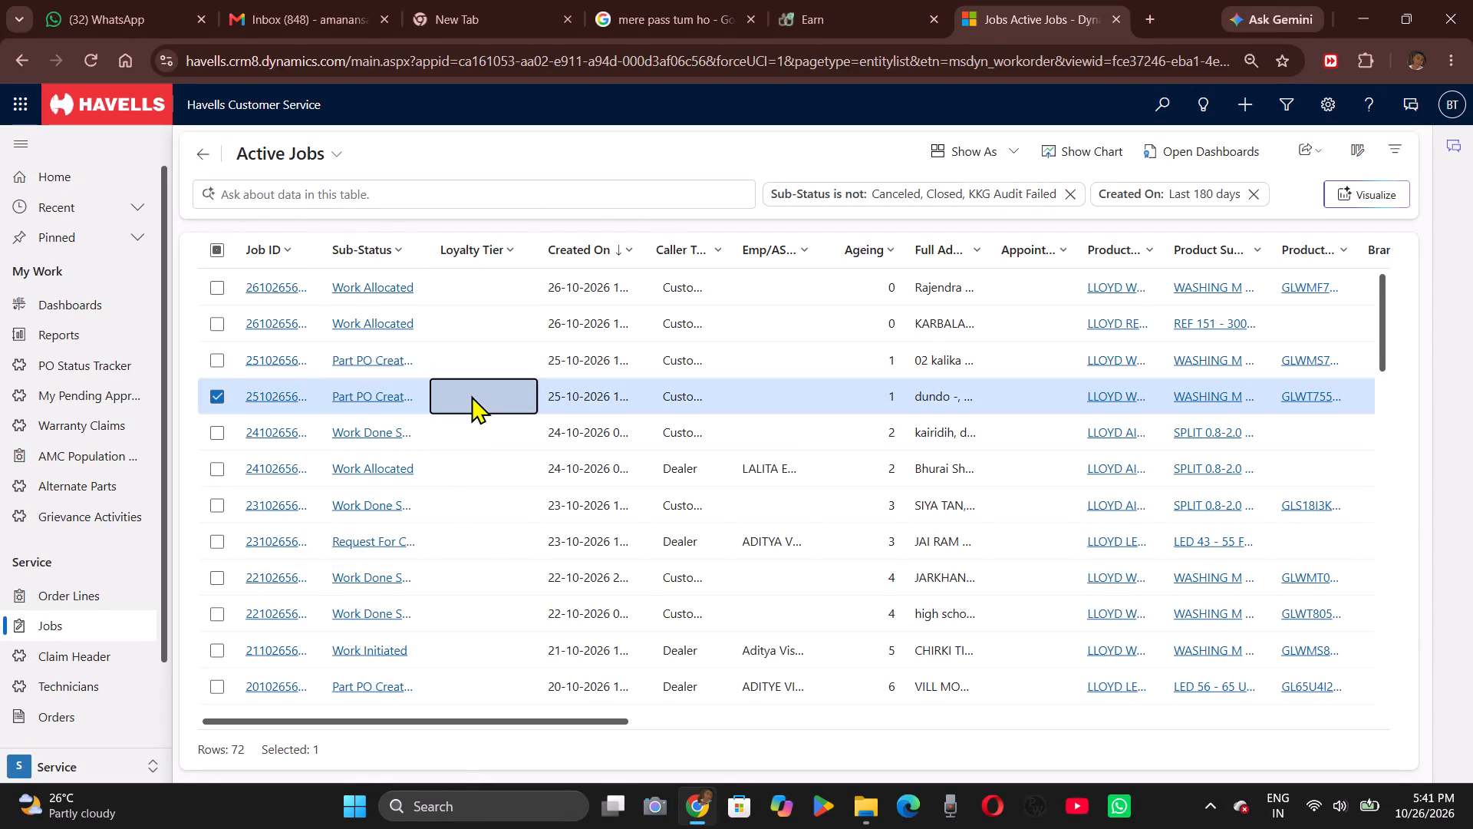
Filter the Active Jobs list on the Sub-Status column using an Equals condition, looking up the status value with "W".
{"action": "left_click", "coordinate": [400, 262]}
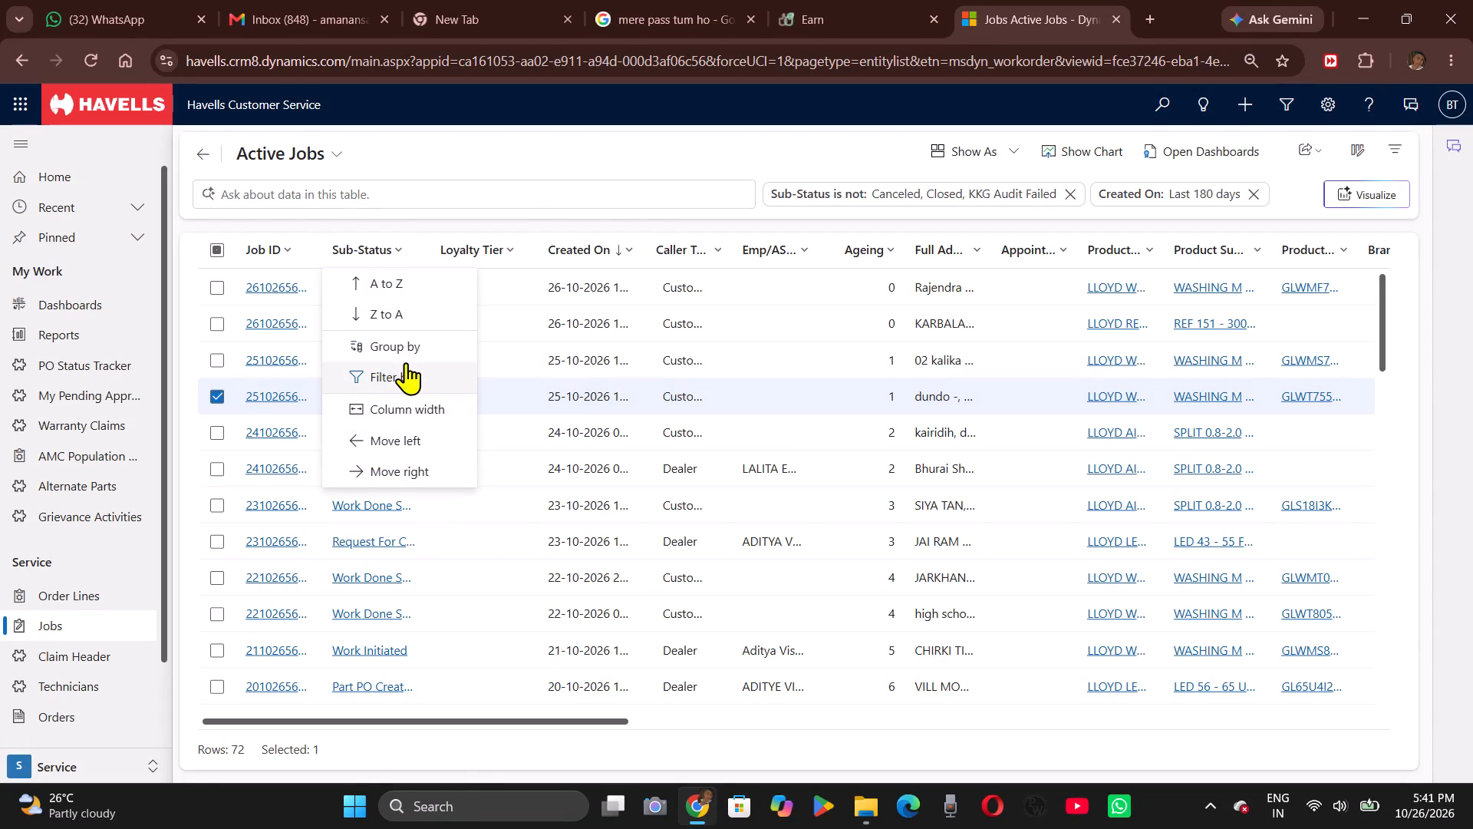
{"action": "left_click", "coordinate": [406, 362]}
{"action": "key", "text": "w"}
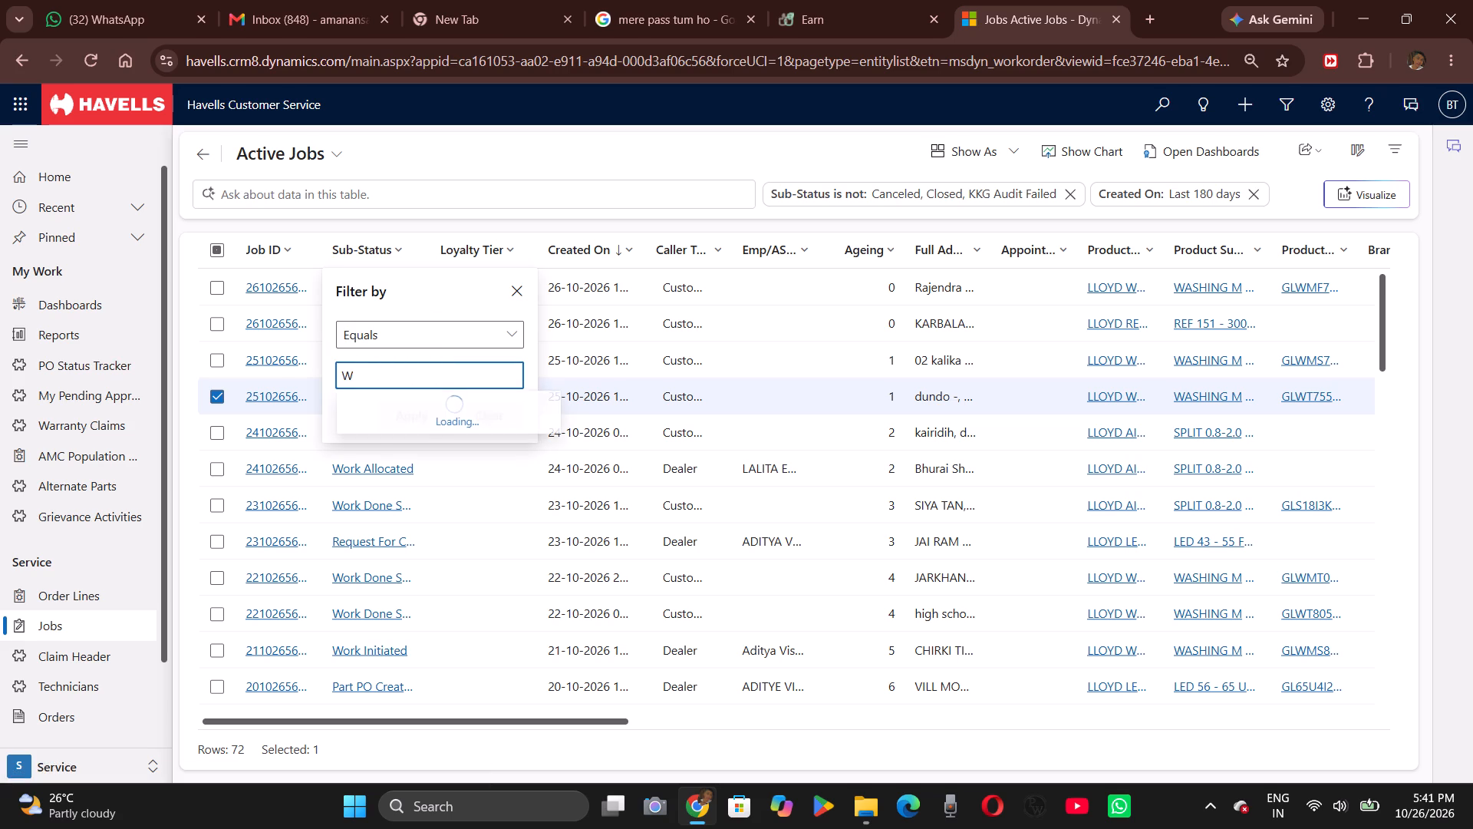
Filter the Active Jobs list to sub-status equal to Work Initiated.
{"action": "left_click", "coordinate": [417, 474]}
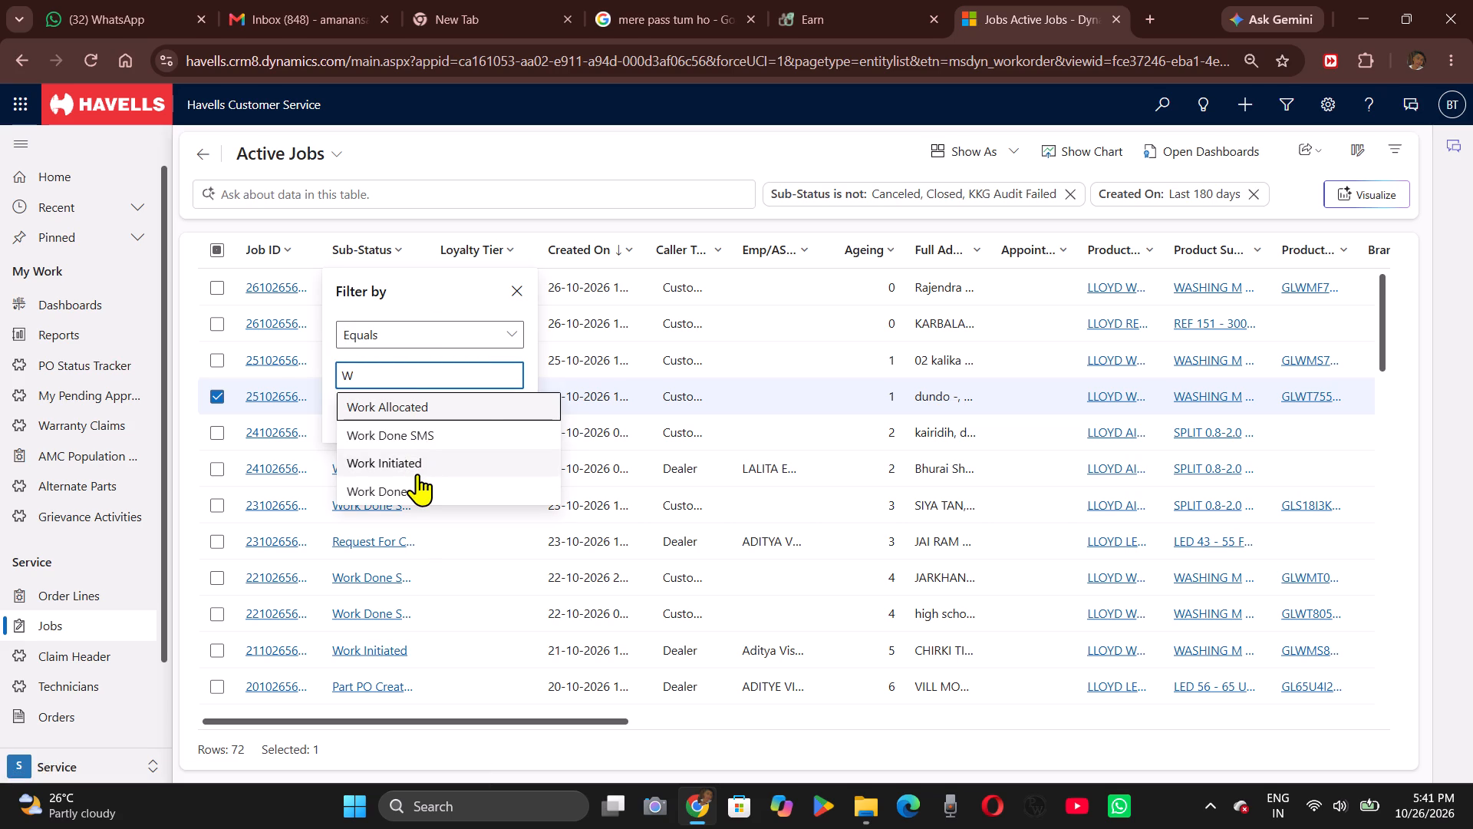
{"action": "left_click", "coordinate": [416, 446]}
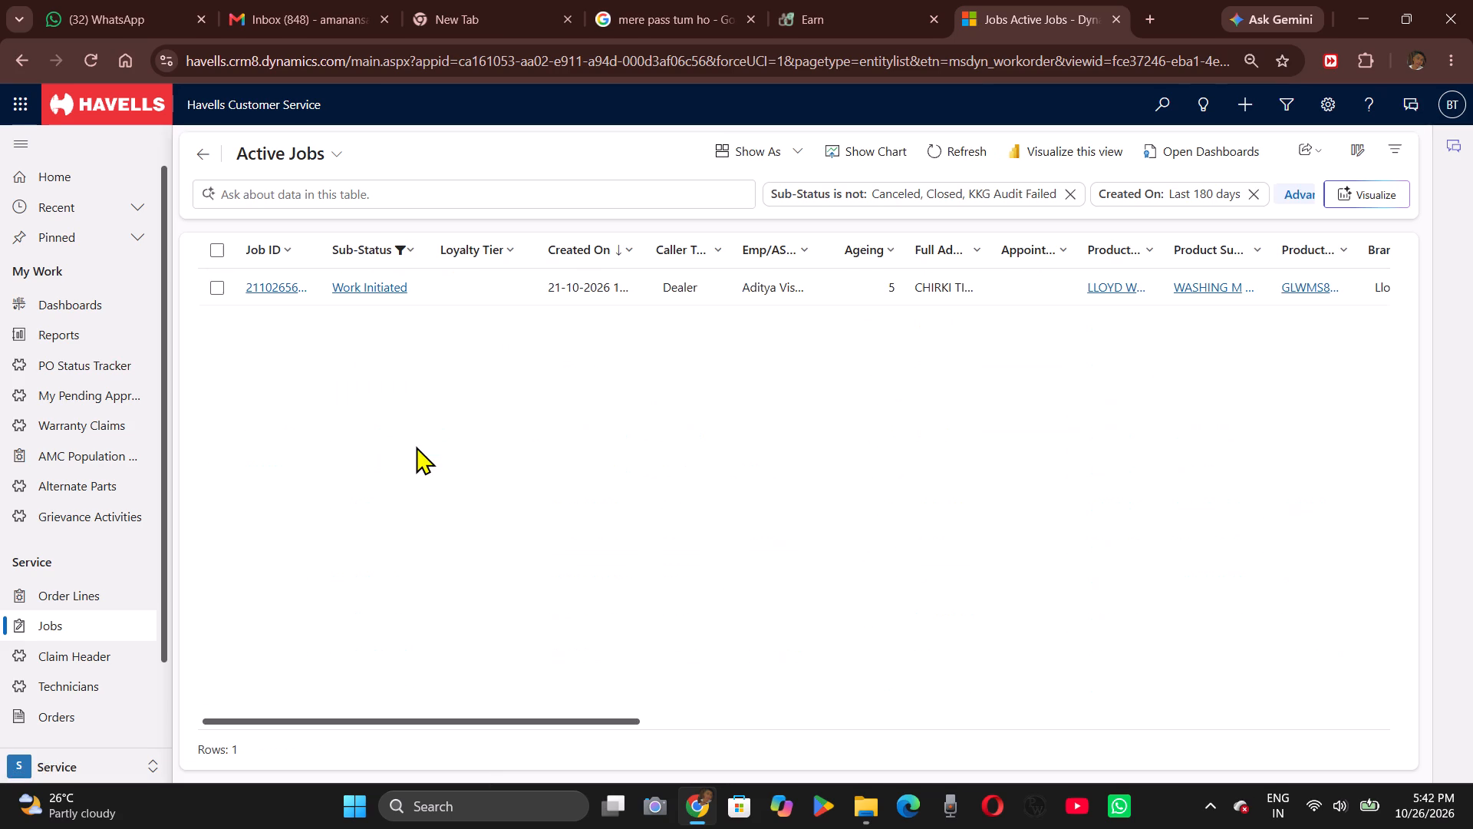
{"action": "triple_click", "coordinate": [503, 282]}
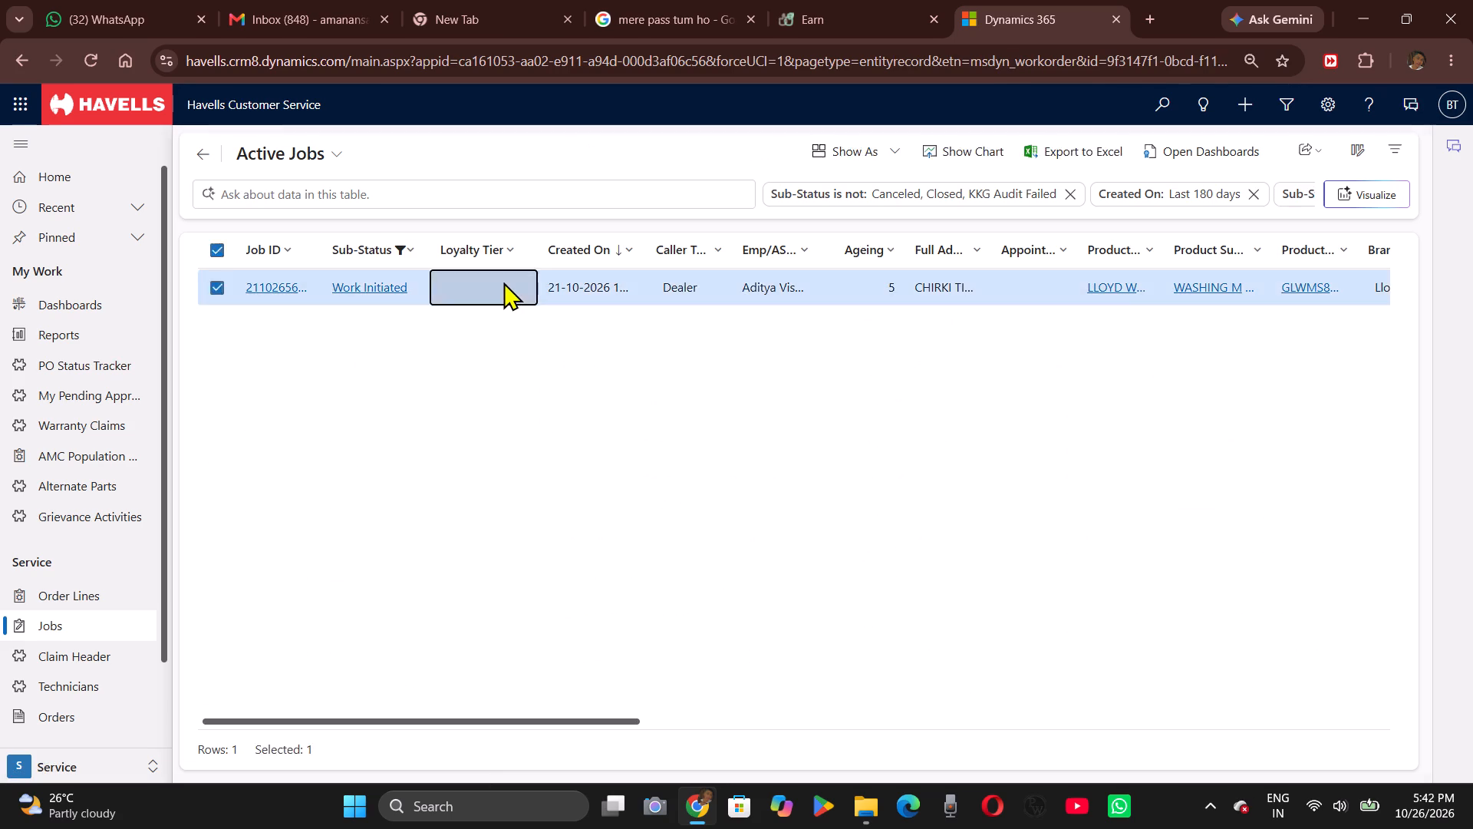
{"action": "left_click", "coordinate": [629, 213]}
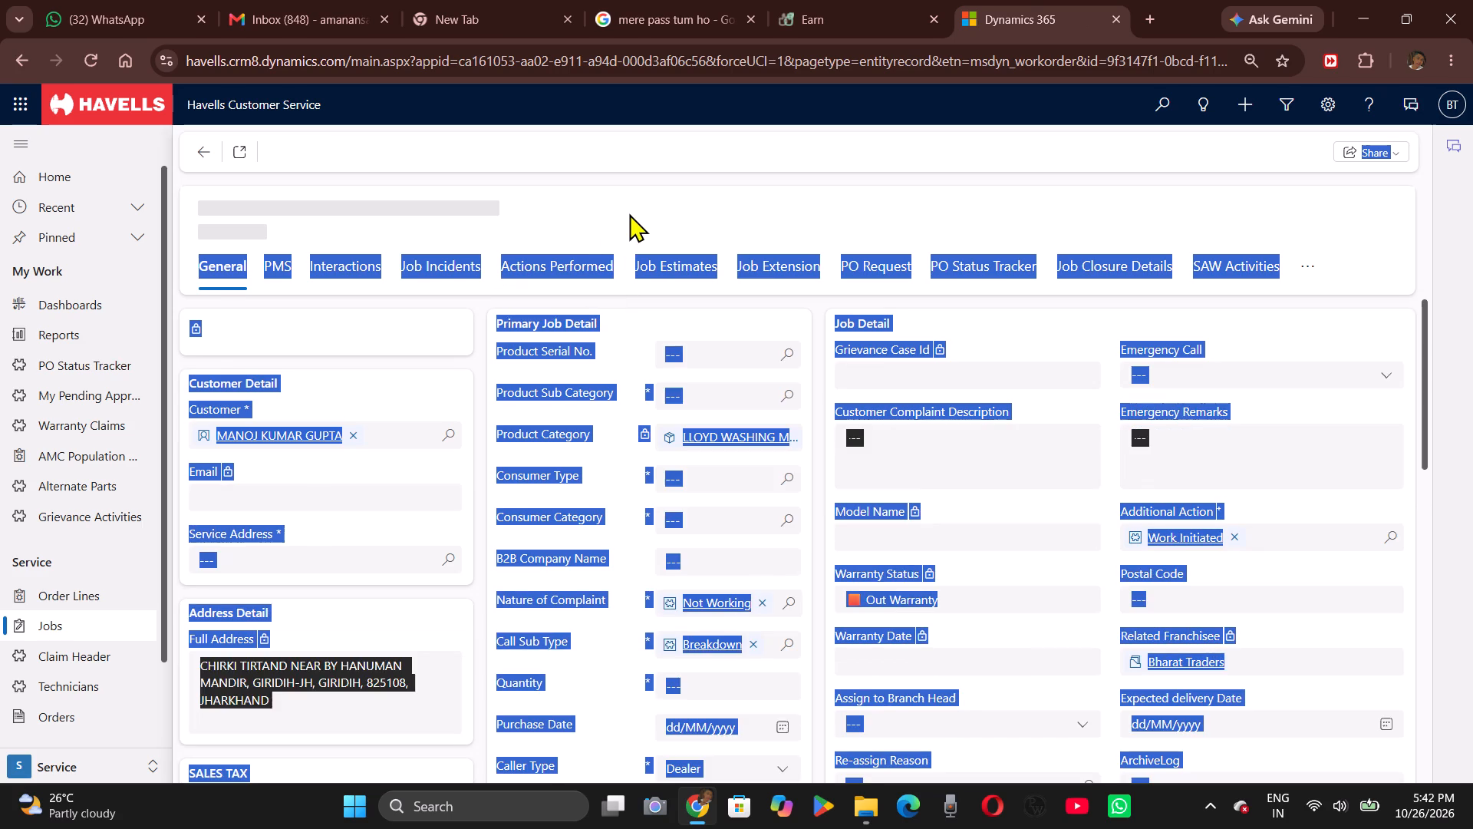
{"action": "left_click", "coordinate": [835, 264]}
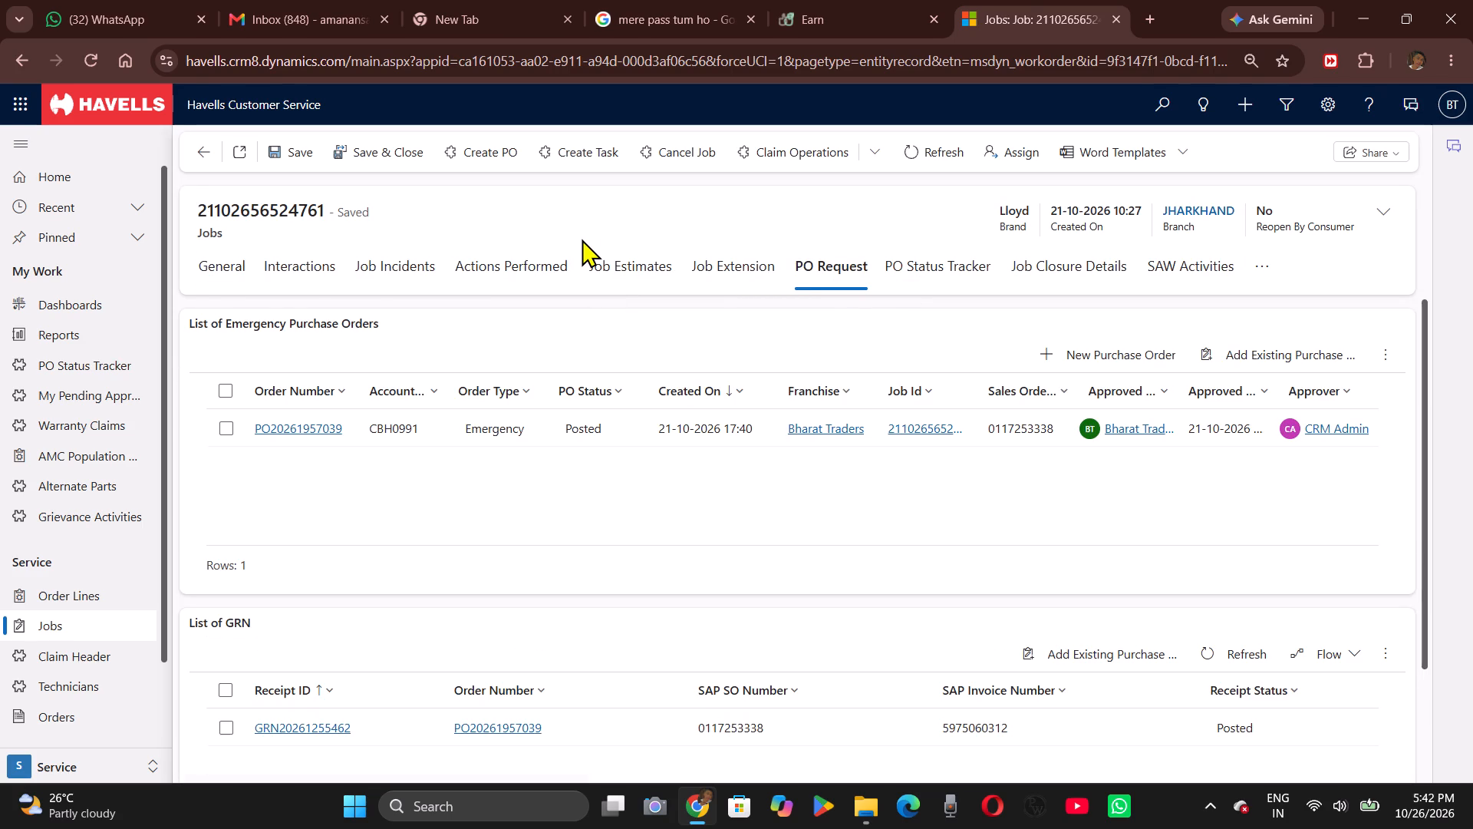
Open the WASH/SPIN MOTOR DEFECTIVE record from the job's incidents and dismiss the dialogs covering its form.
{"action": "left_click", "coordinate": [356, 270]}
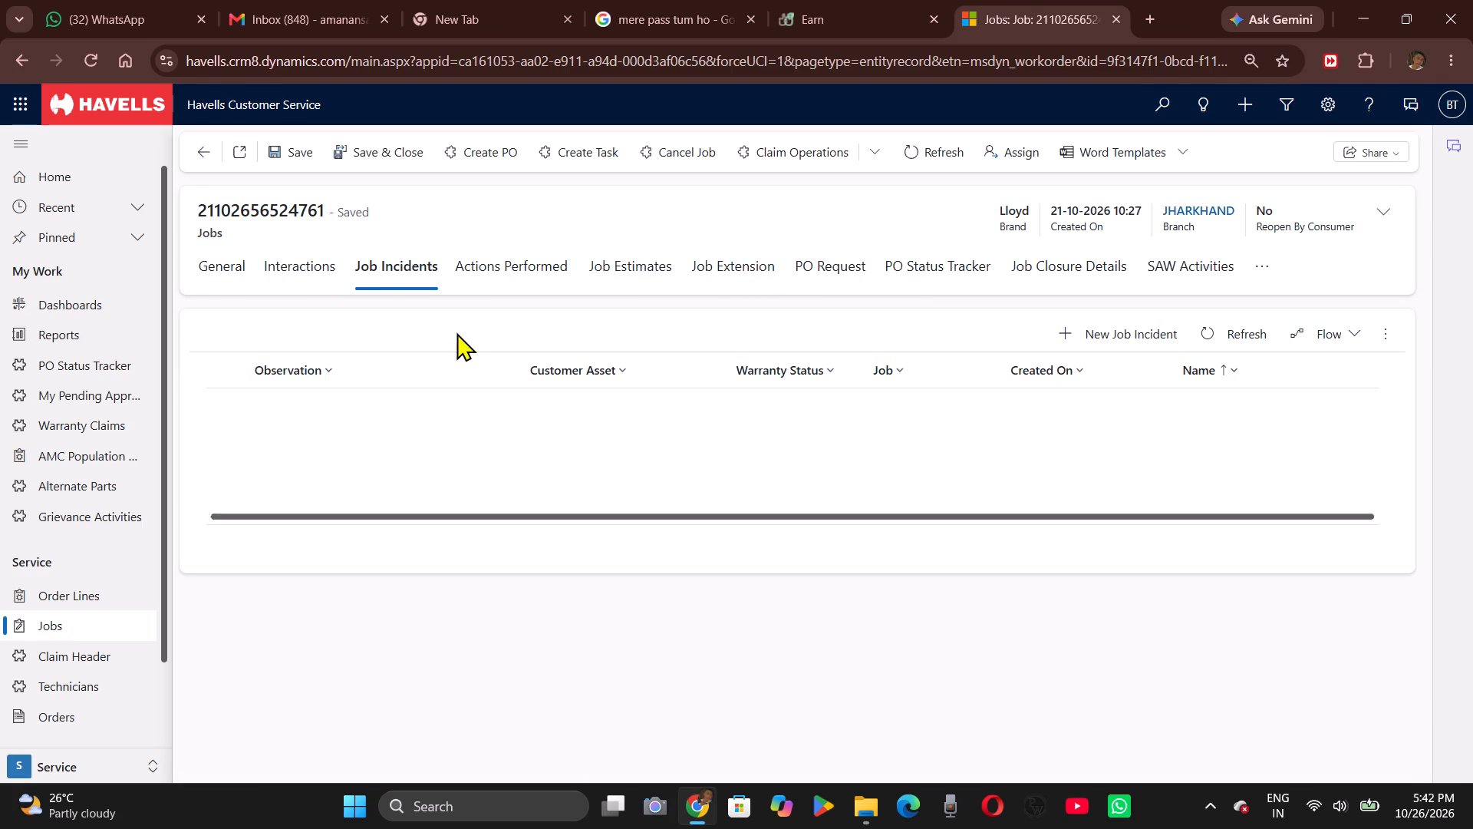
{"action": "triple_click", "coordinate": [493, 411]}
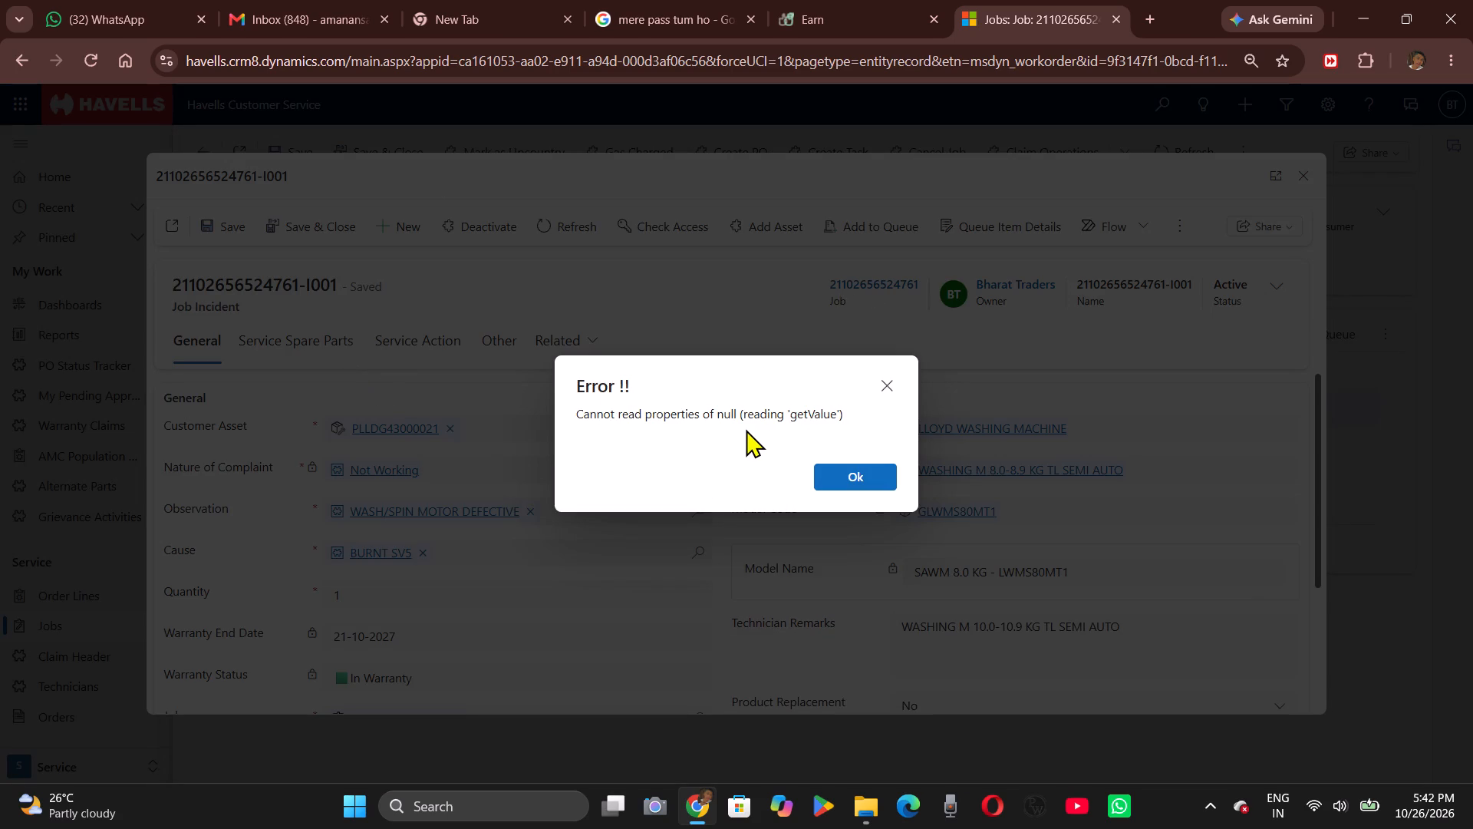
{"action": "left_click", "coordinate": [832, 483]}
{"action": "left_click", "coordinate": [875, 385]}
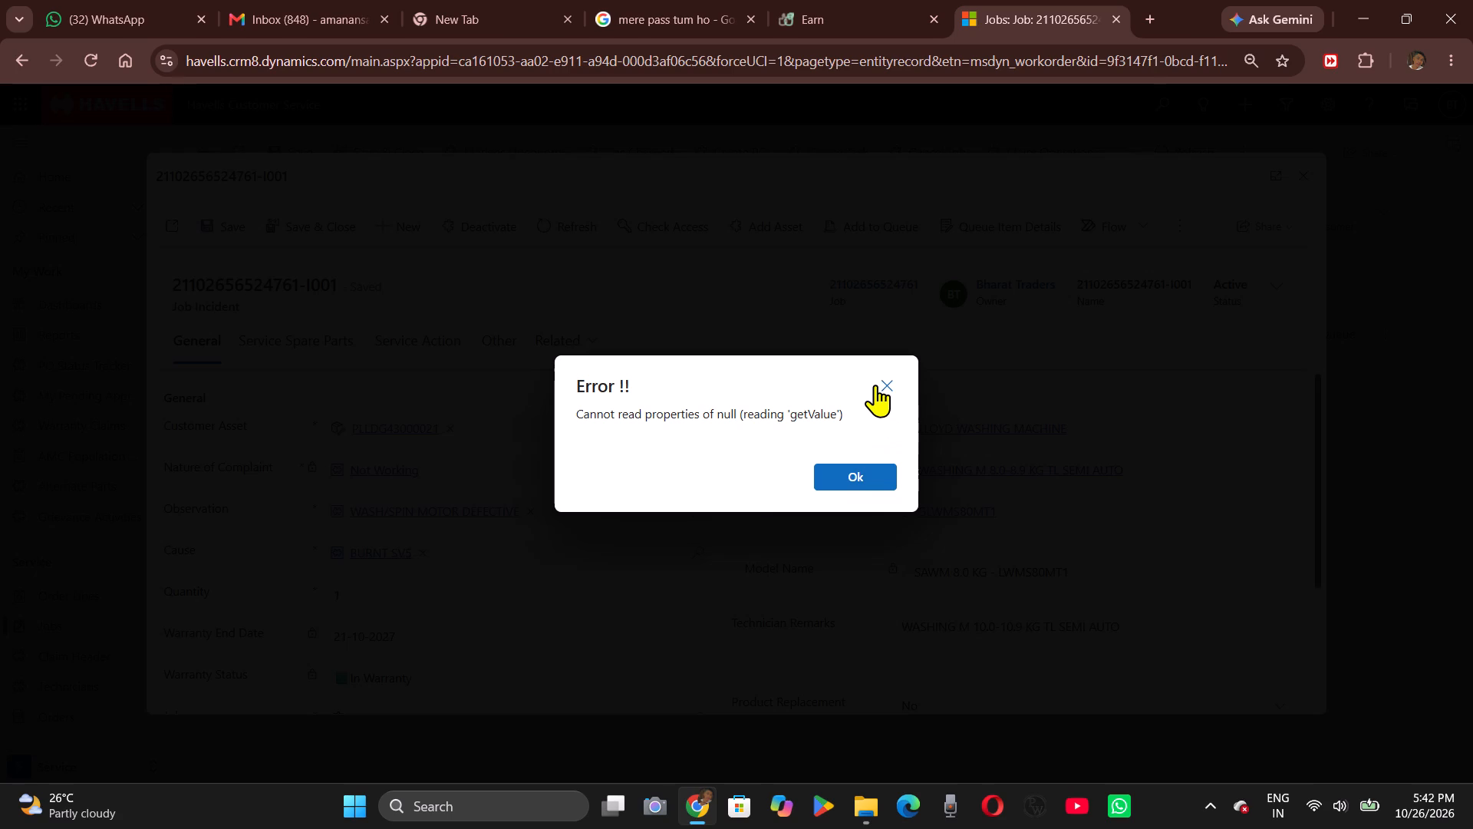
{"action": "left_click", "coordinate": [887, 388]}
{"action": "left_click", "coordinate": [894, 372]}
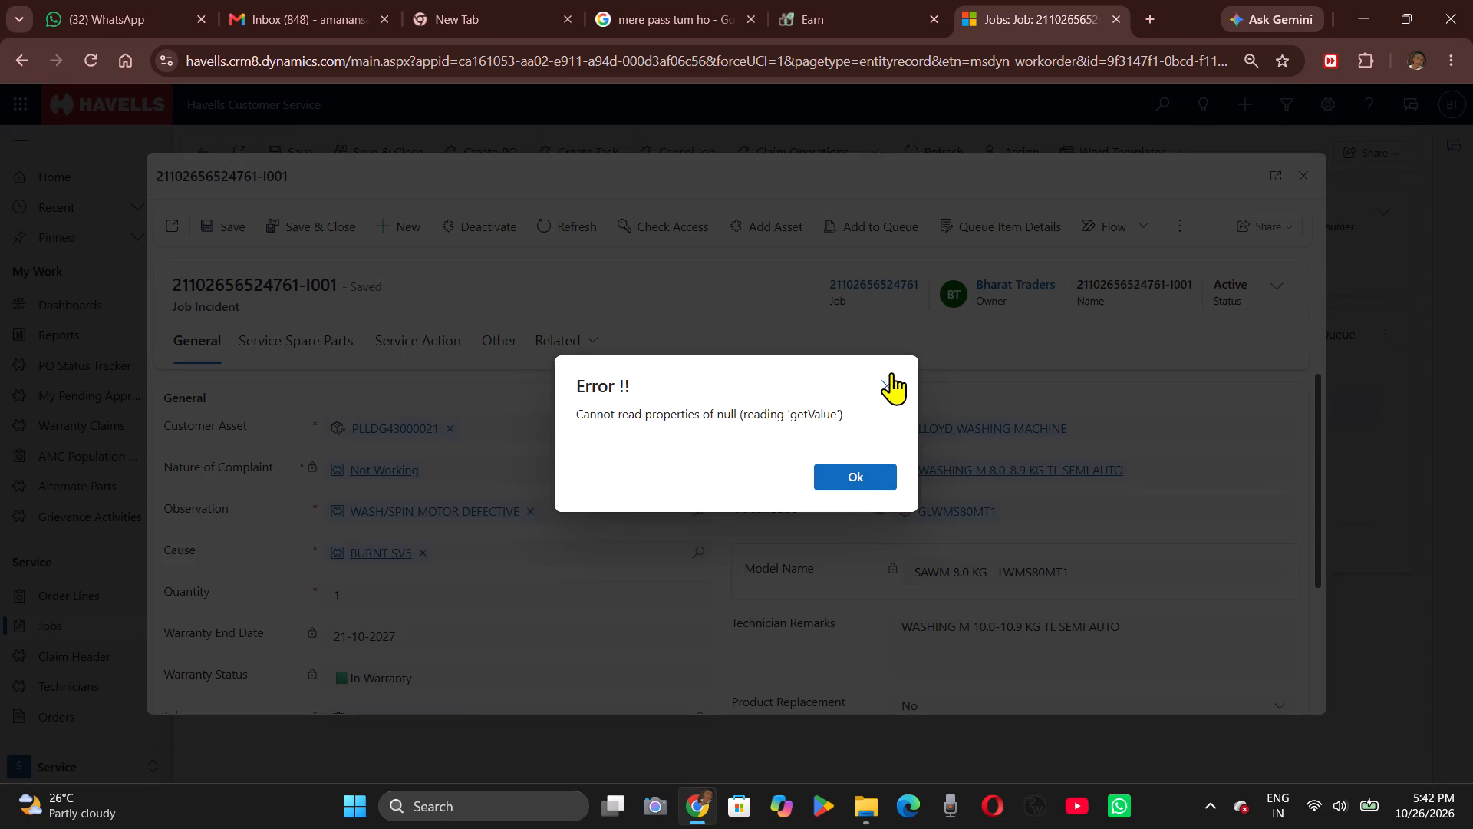
{"action": "left_click", "coordinate": [891, 375]}
{"action": "left_click", "coordinate": [891, 382]}
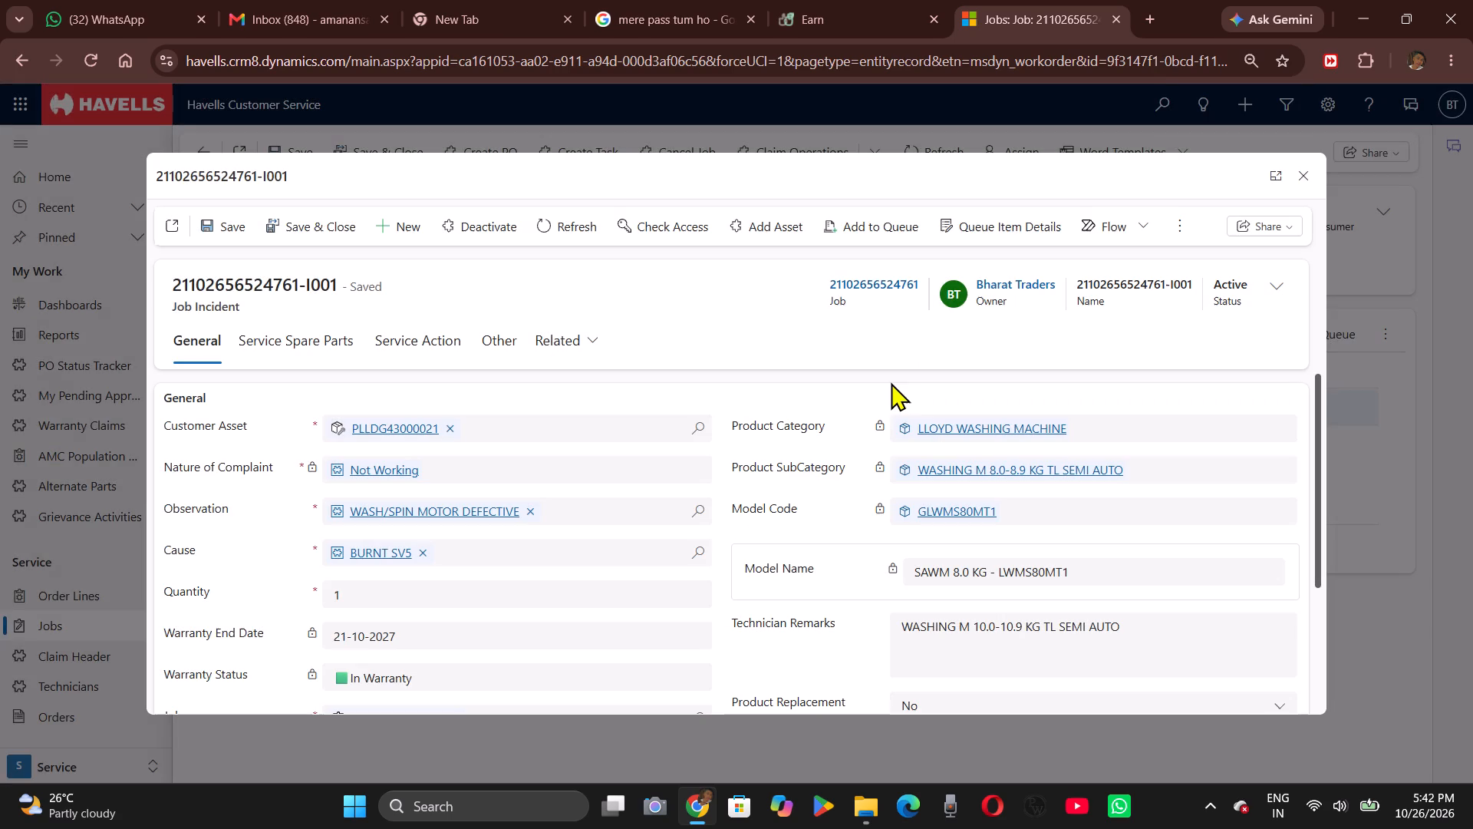
Display the incident's Service Spare Parts list and dismiss the dialogs covering it.
{"action": "left_click", "coordinate": [295, 338]}
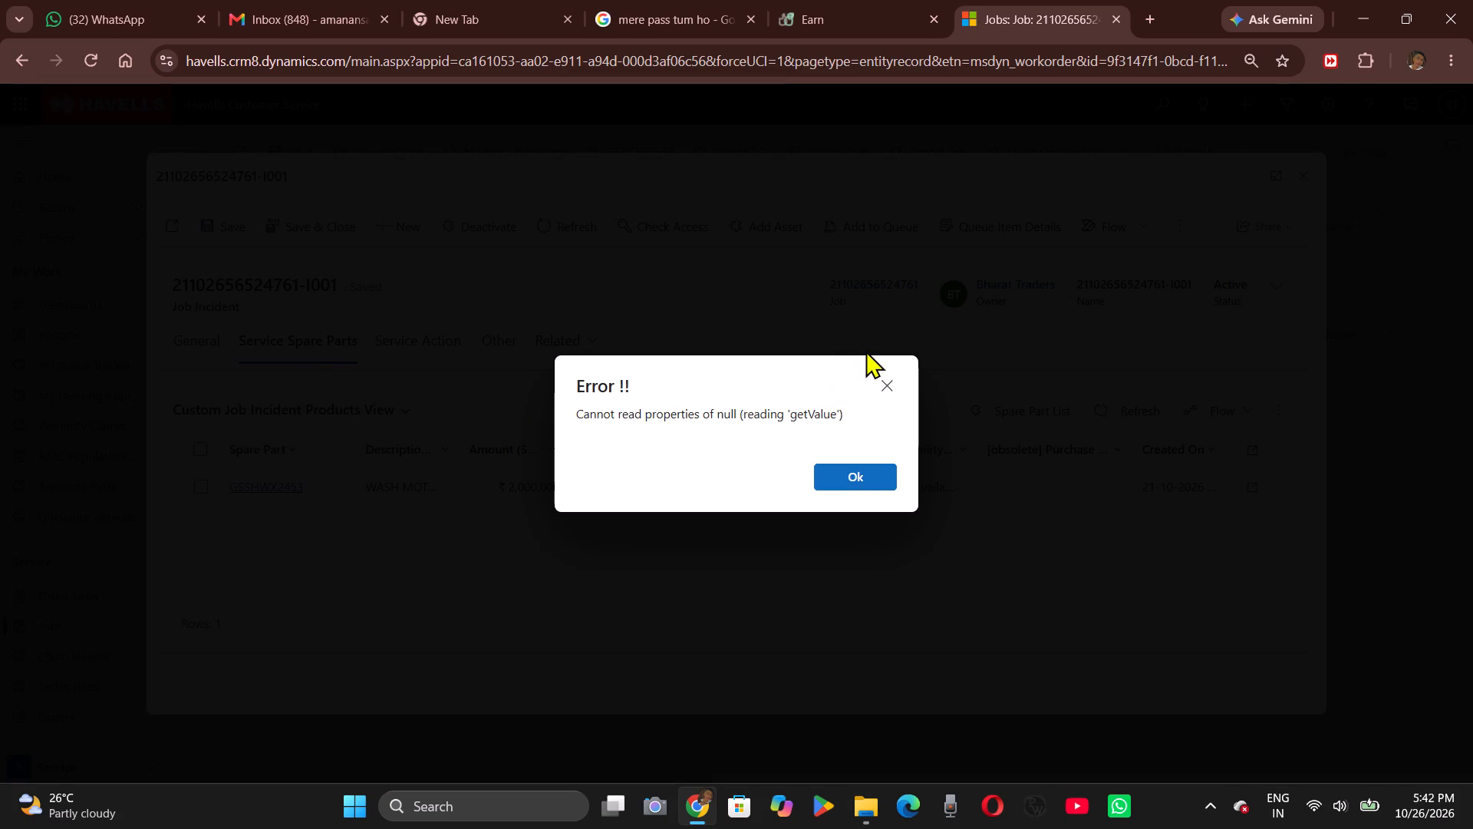
{"action": "left_click", "coordinate": [886, 381]}
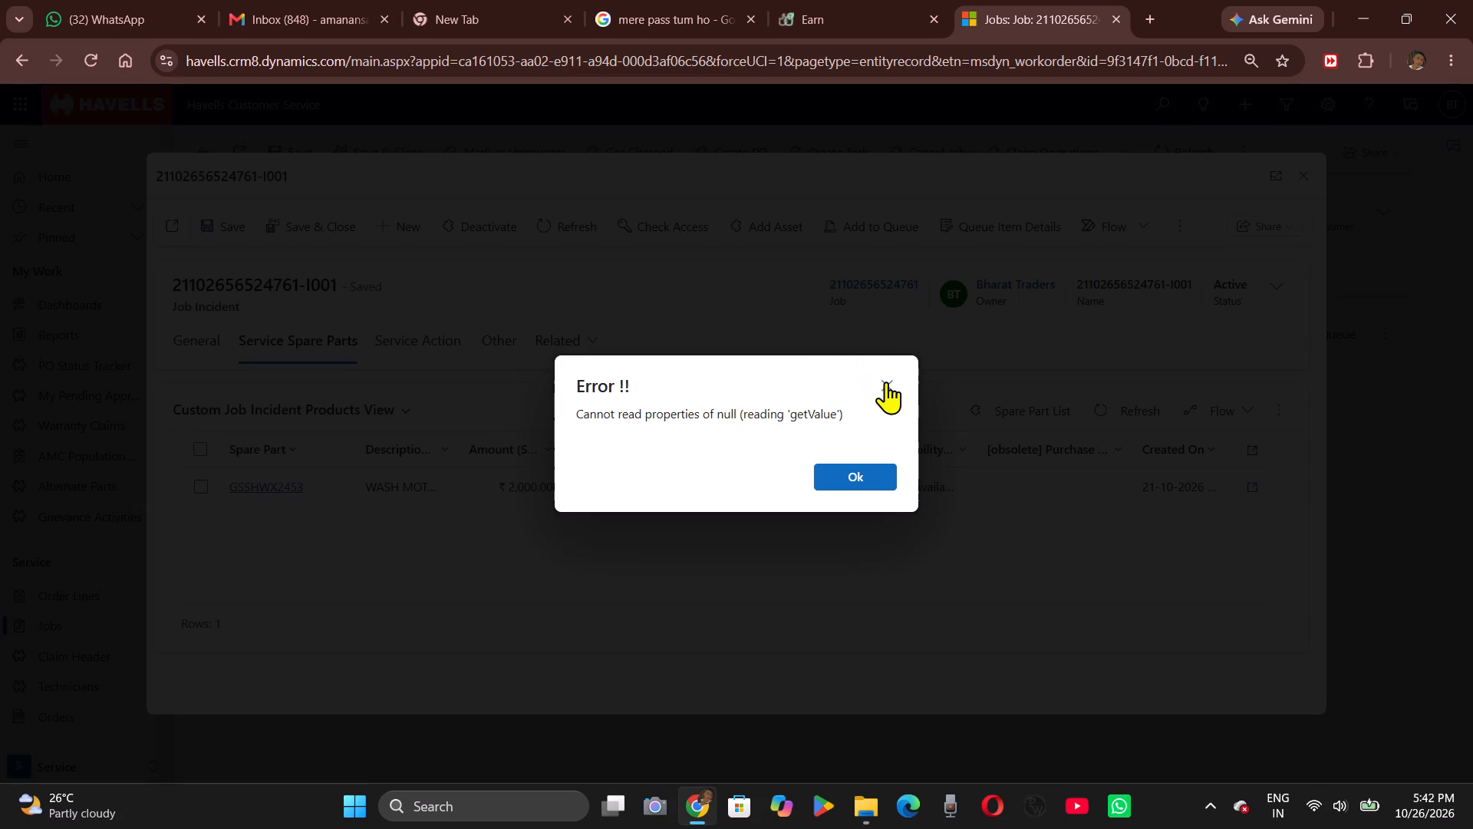
{"action": "left_click", "coordinate": [886, 381]}
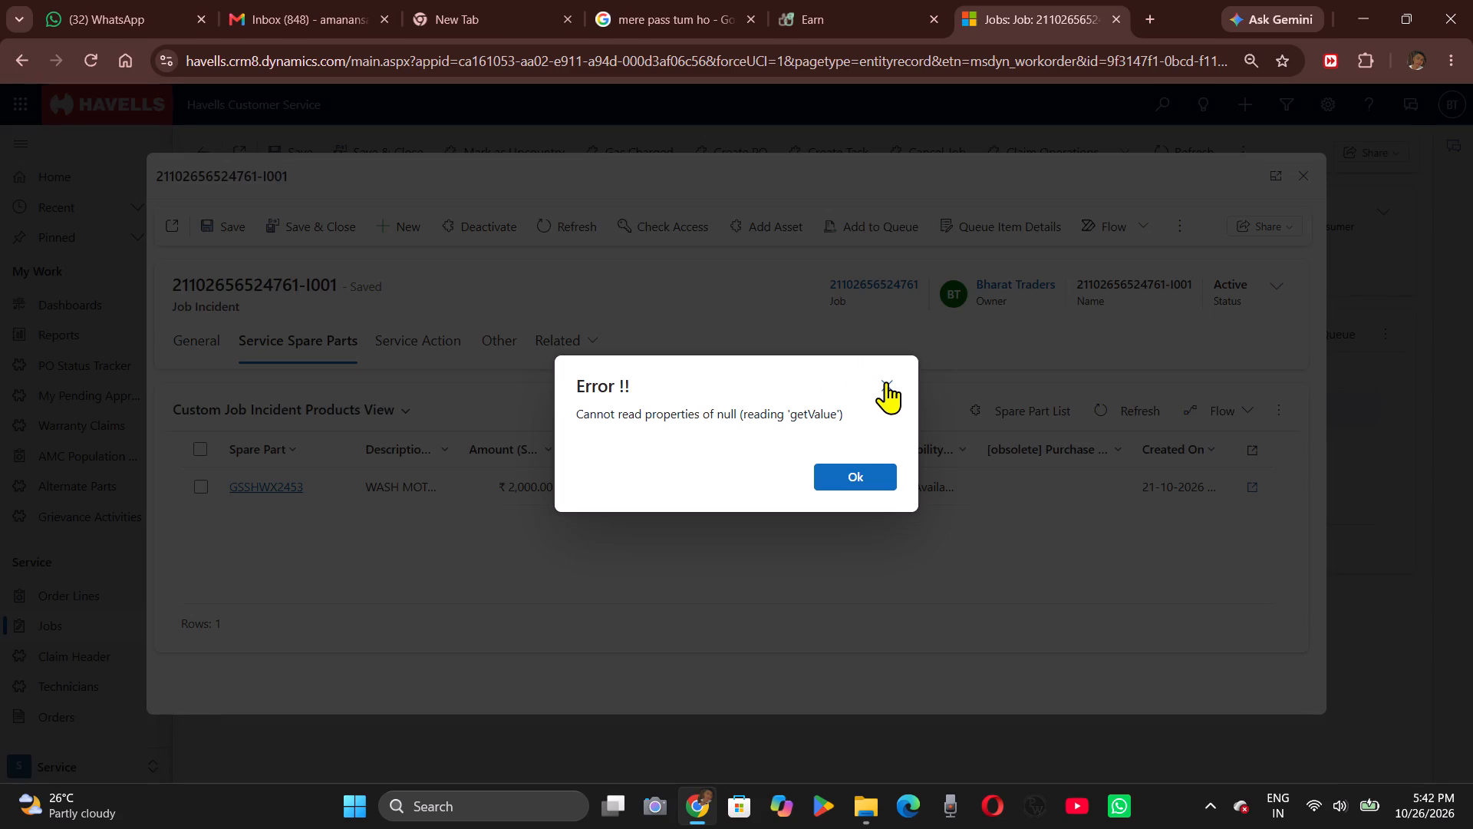
{"action": "left_click", "coordinate": [886, 391]}
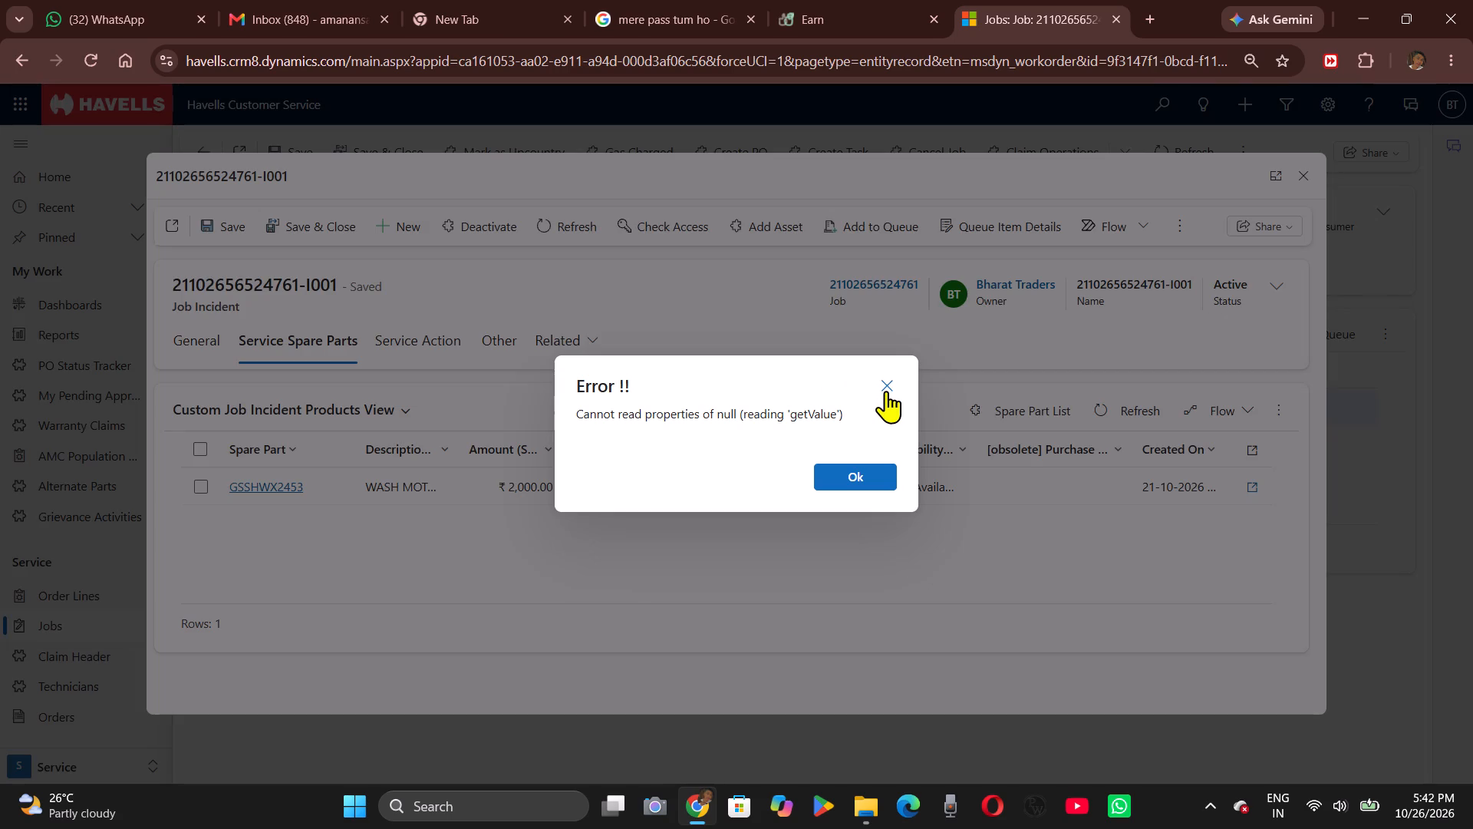
{"action": "left_click", "coordinate": [886, 380]}
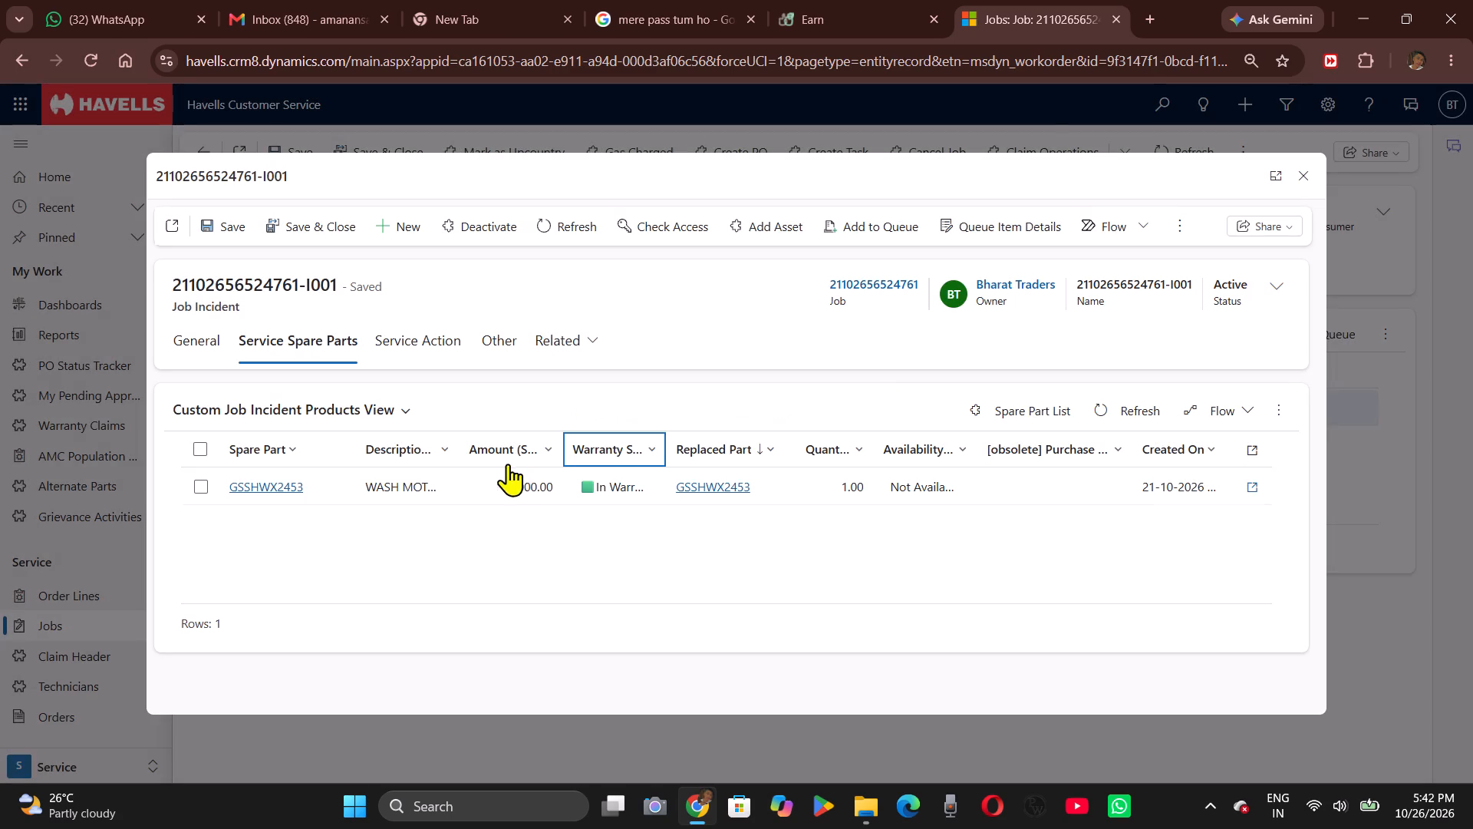
Open the job product record for spare part GSSHWX2453 and dismiss all dialogs covering its form.
{"action": "triple_click", "coordinate": [467, 477]}
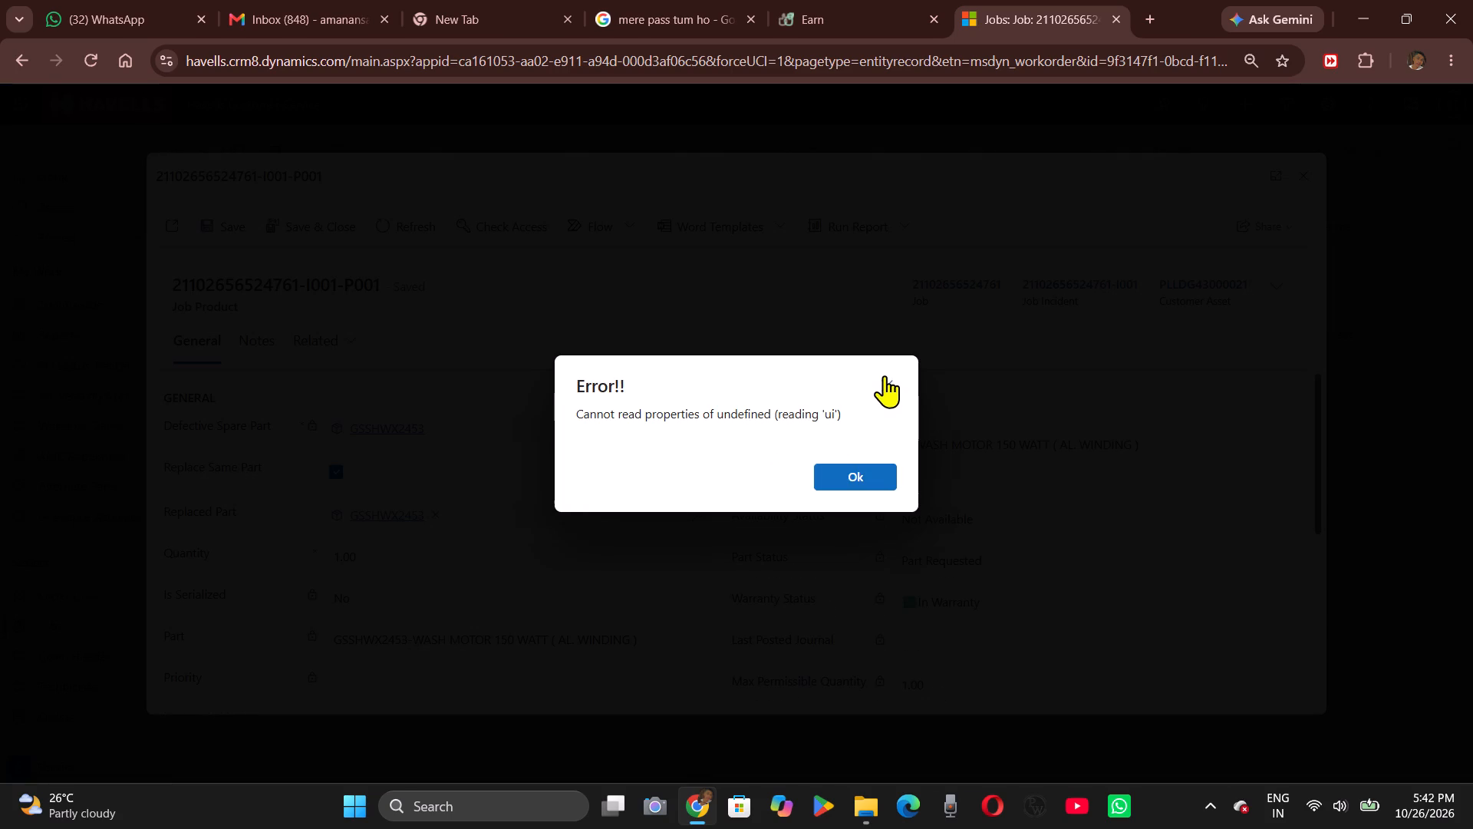
{"action": "left_click", "coordinate": [886, 395]}
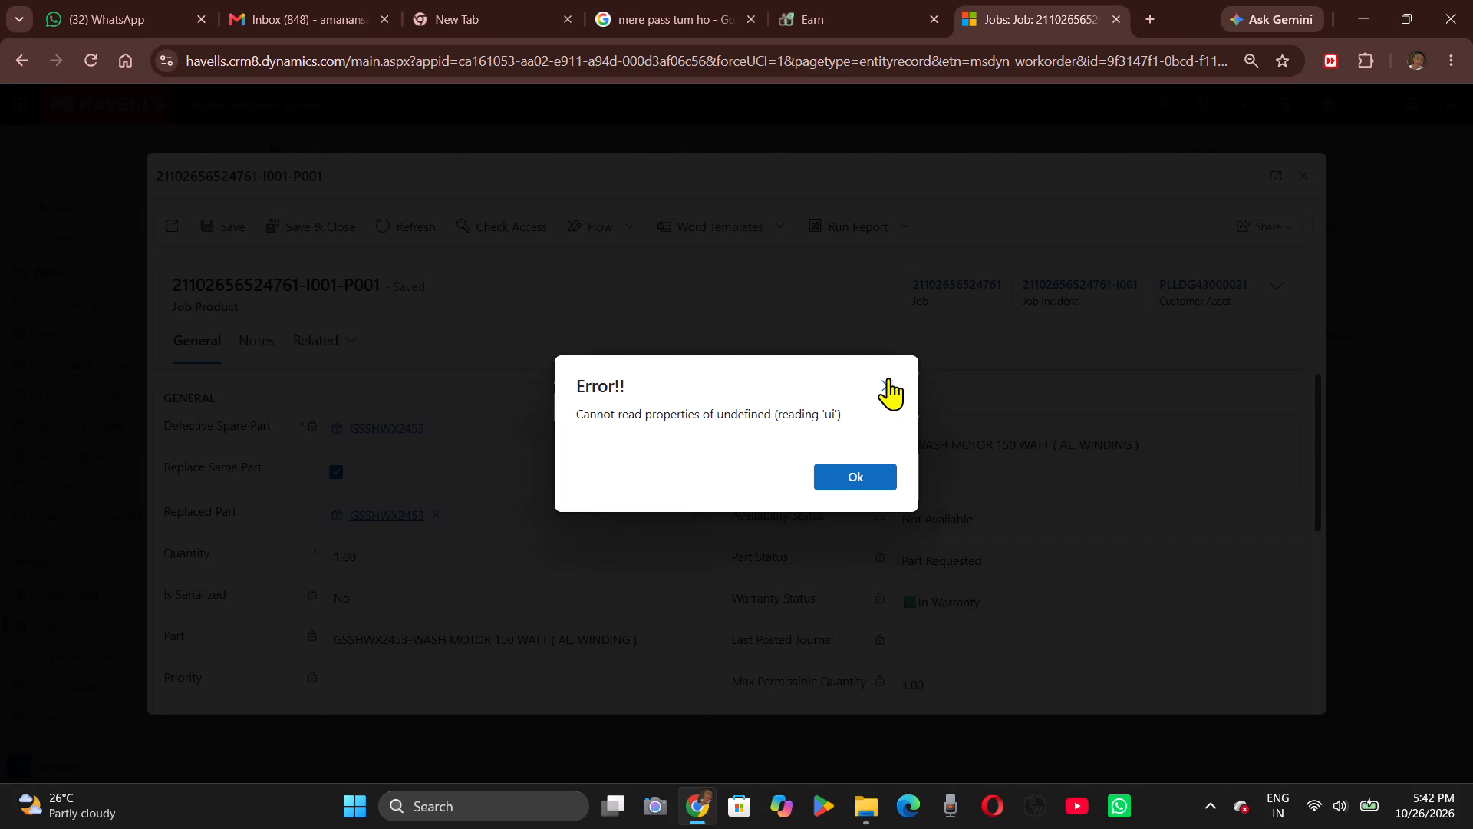
{"action": "left_click", "coordinate": [888, 376]}
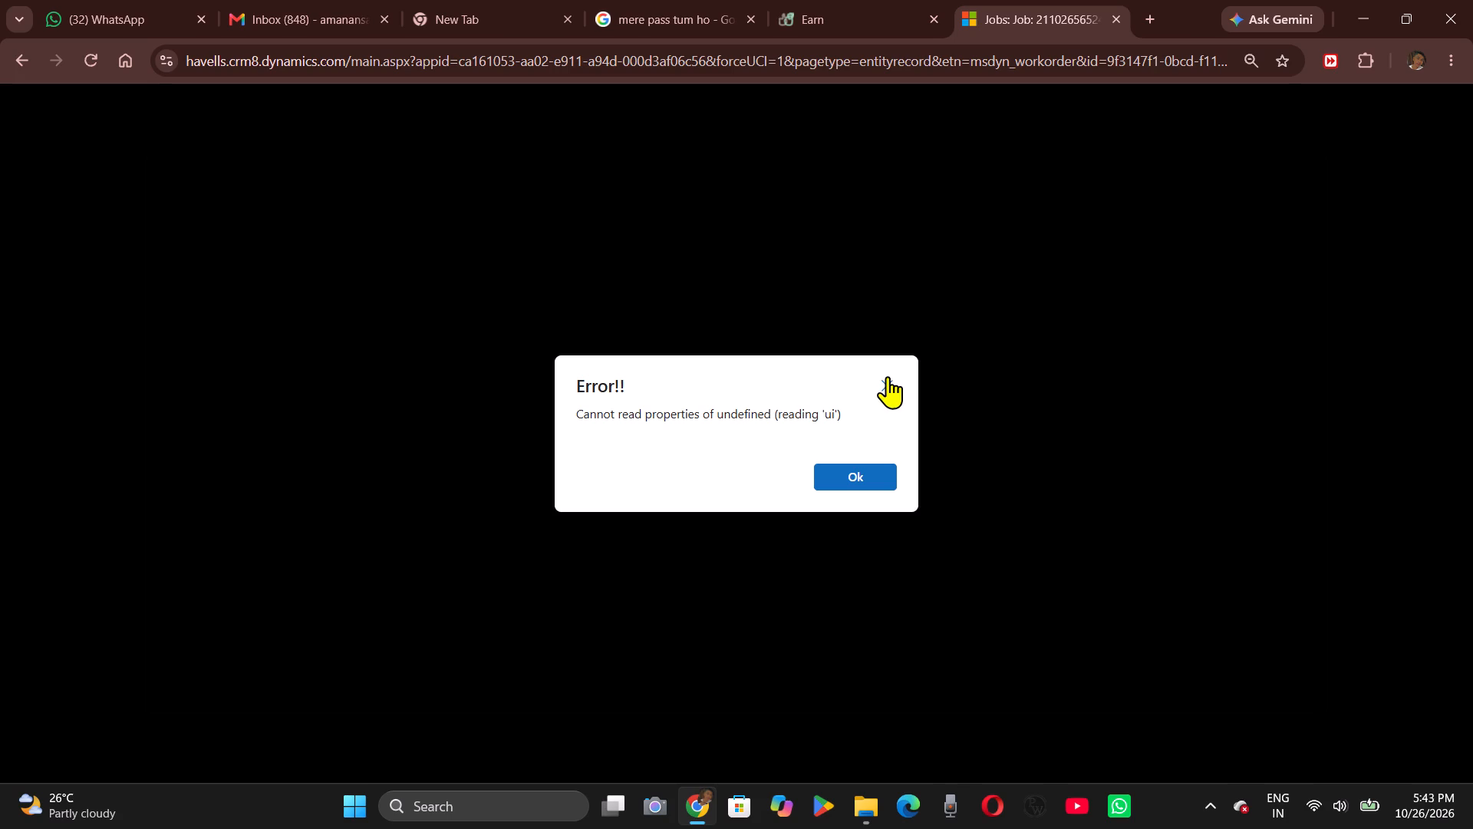
{"action": "left_click", "coordinate": [877, 471]}
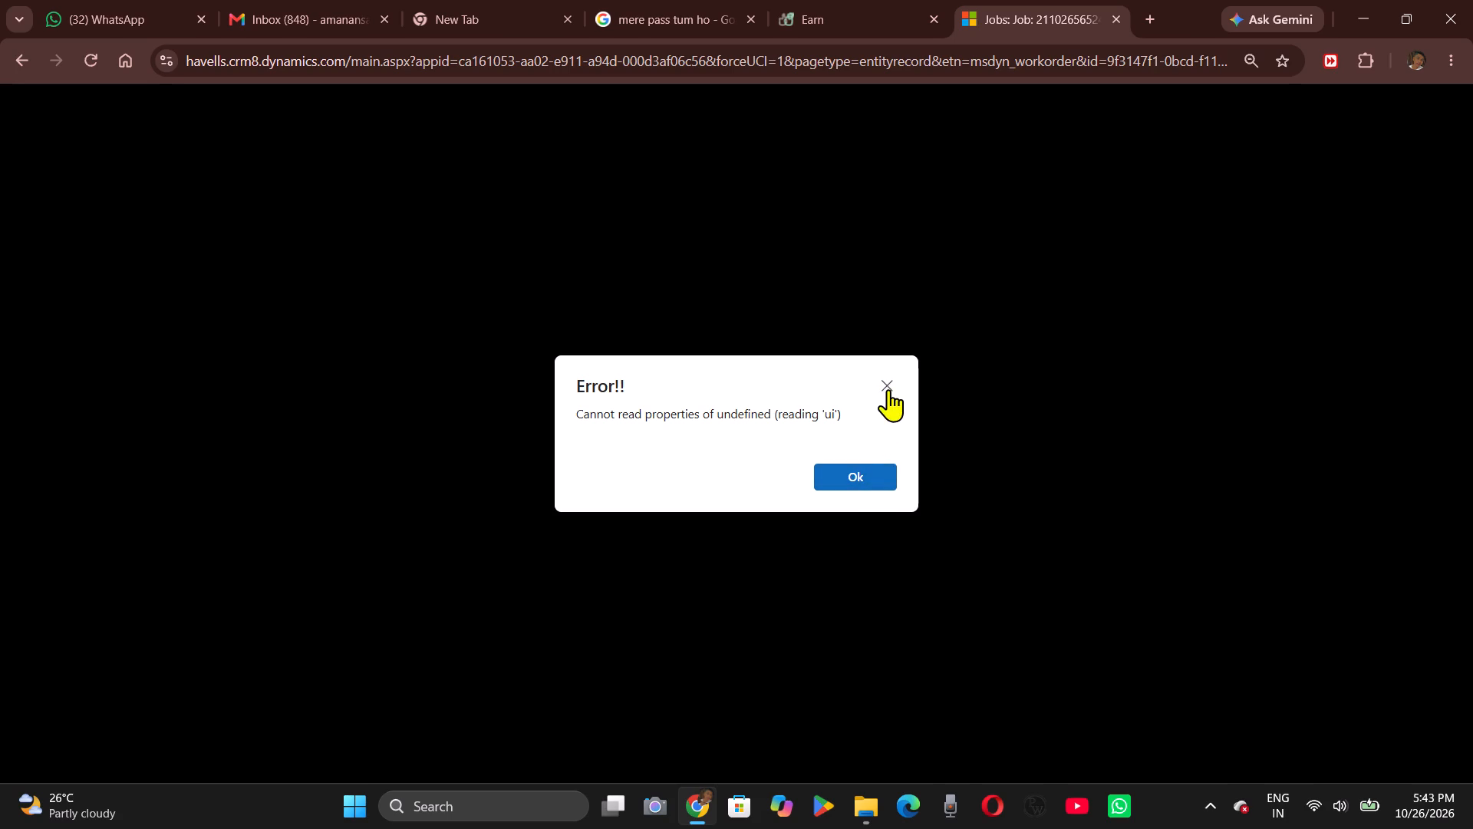
{"action": "left_click", "coordinate": [888, 382]}
{"action": "left_click", "coordinate": [888, 382]}
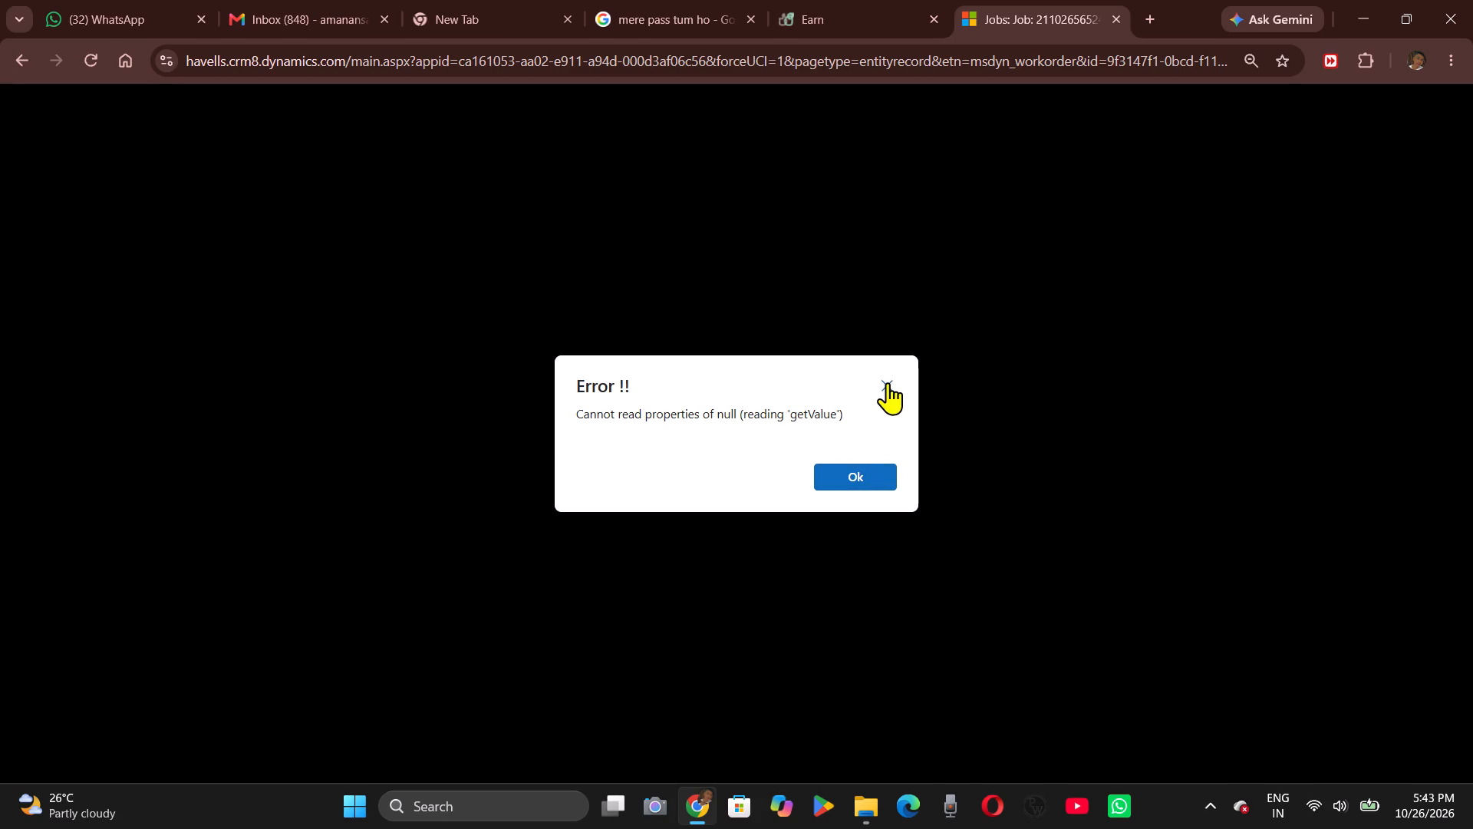
{"action": "left_click", "coordinate": [885, 391]}
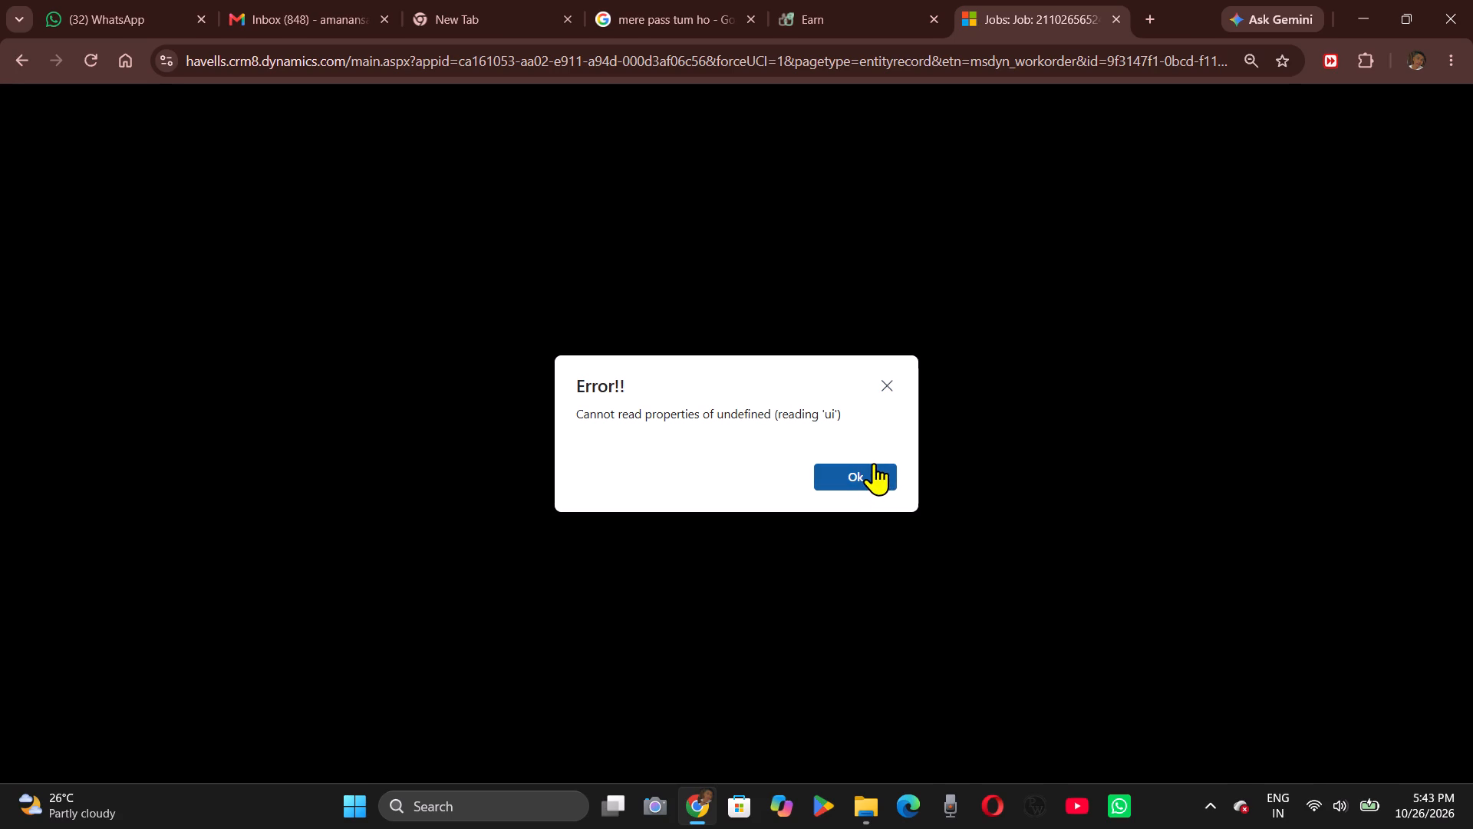
{"action": "left_click", "coordinate": [874, 463]}
{"action": "left_click", "coordinate": [886, 378]}
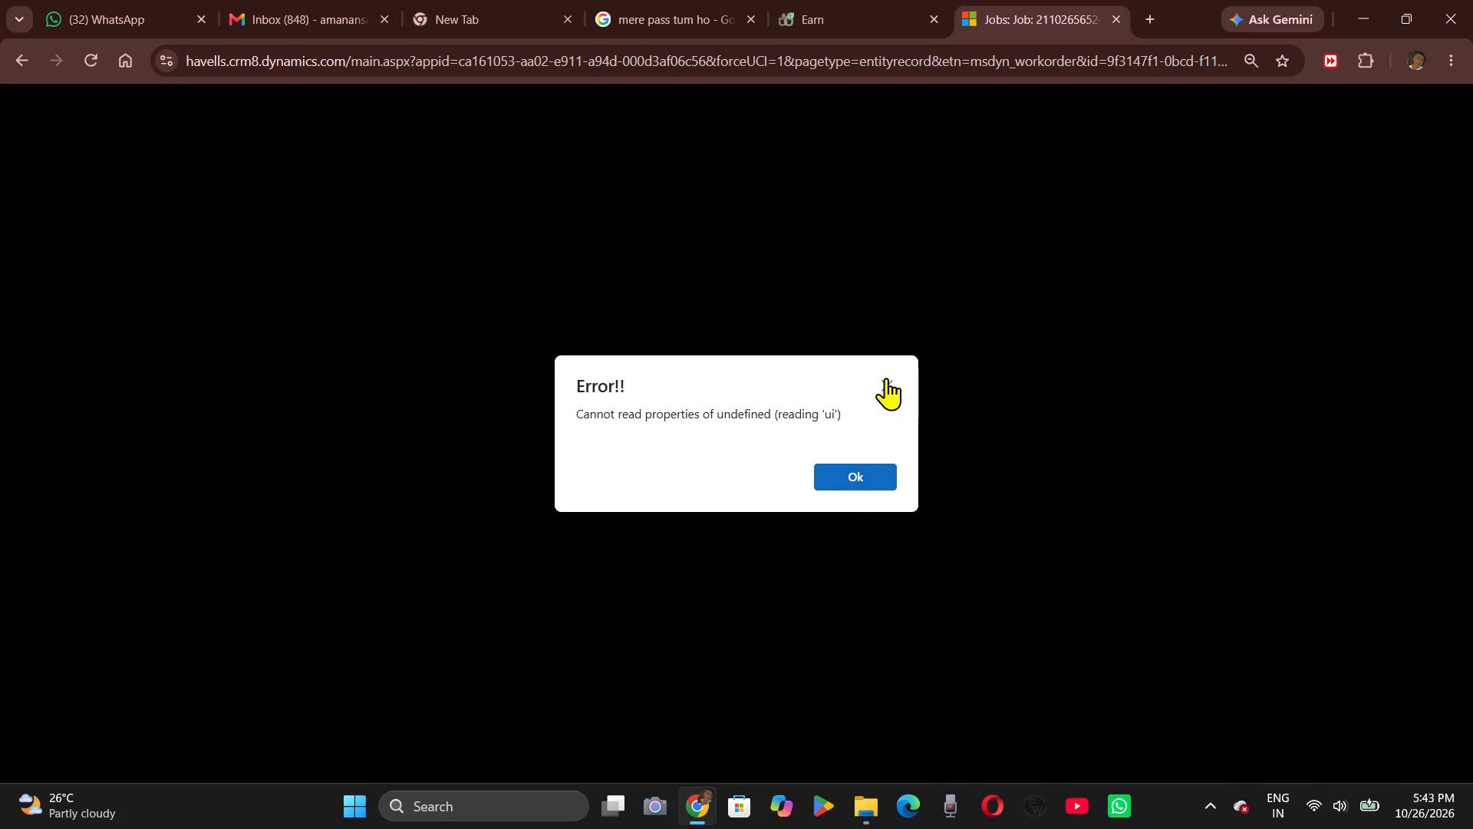
{"action": "left_click", "coordinate": [886, 378]}
{"action": "triple_click", "coordinate": [886, 378]}
{"action": "double_click", "coordinate": [886, 378]}
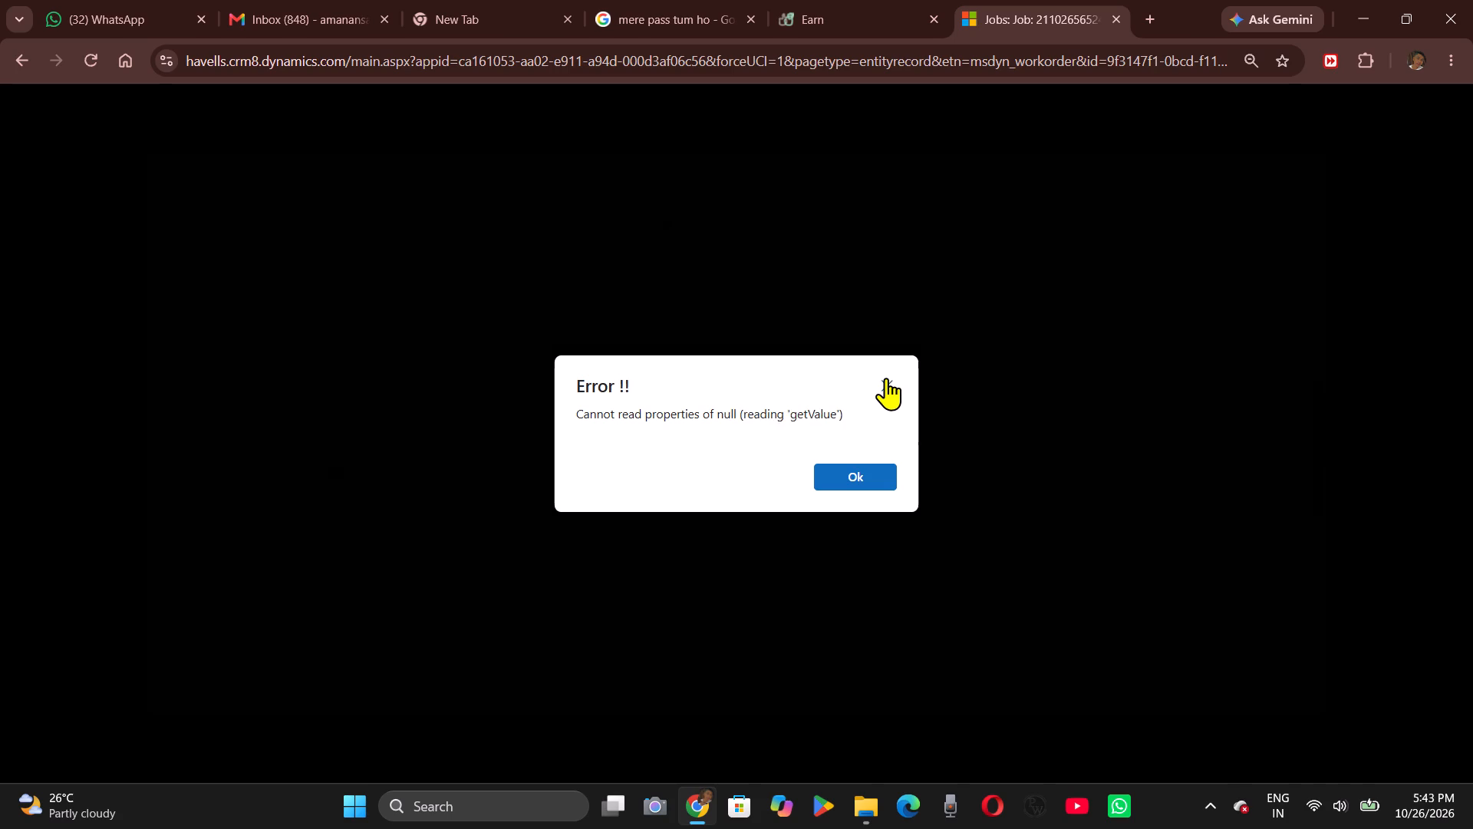
{"action": "triple_click", "coordinate": [886, 378]}
{"action": "left_click", "coordinate": [886, 378]}
{"action": "left_click", "coordinate": [886, 378]}
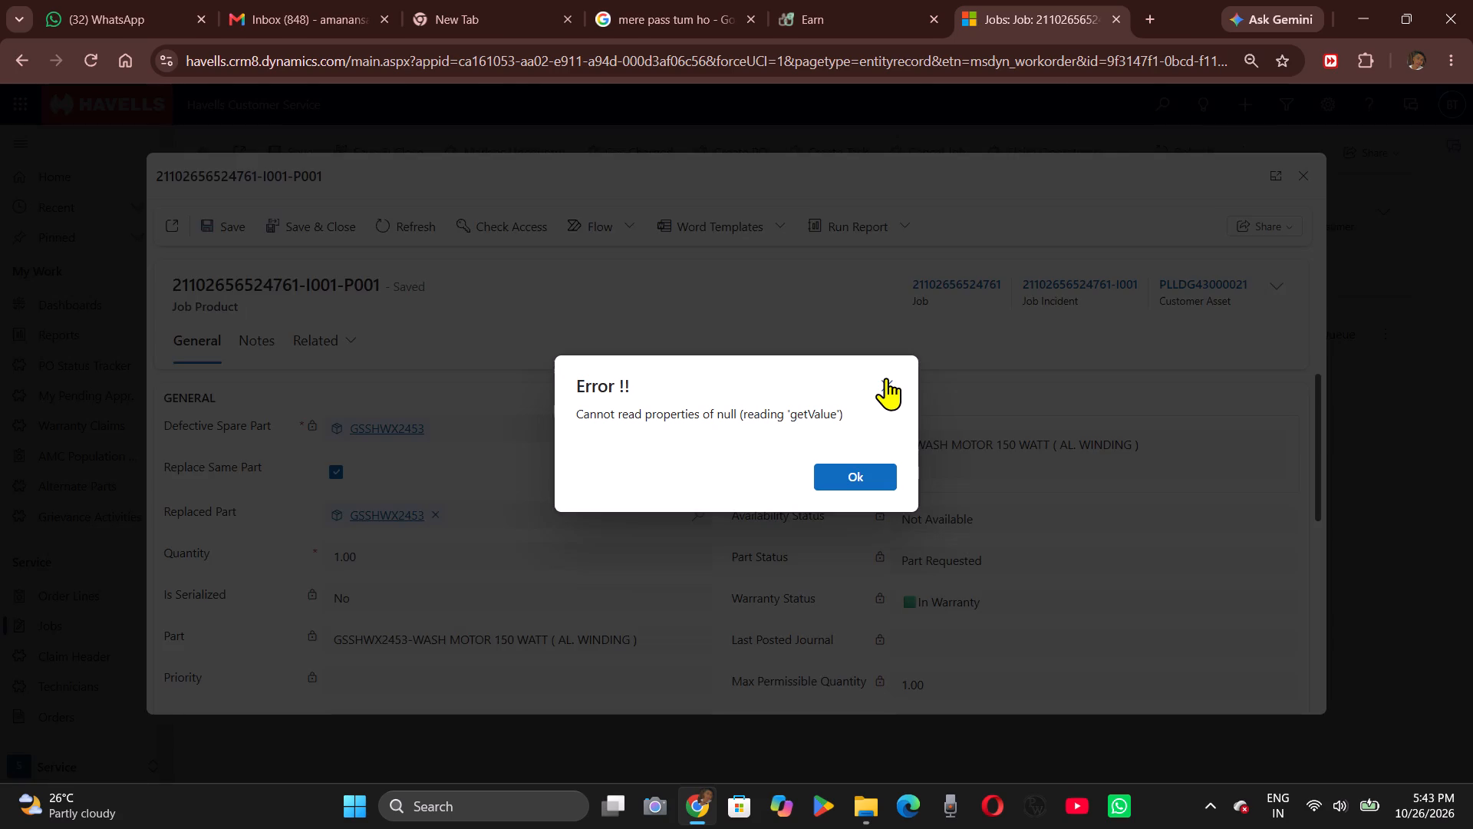
{"action": "left_click", "coordinate": [886, 378]}
{"action": "left_click", "coordinate": [886, 378]}
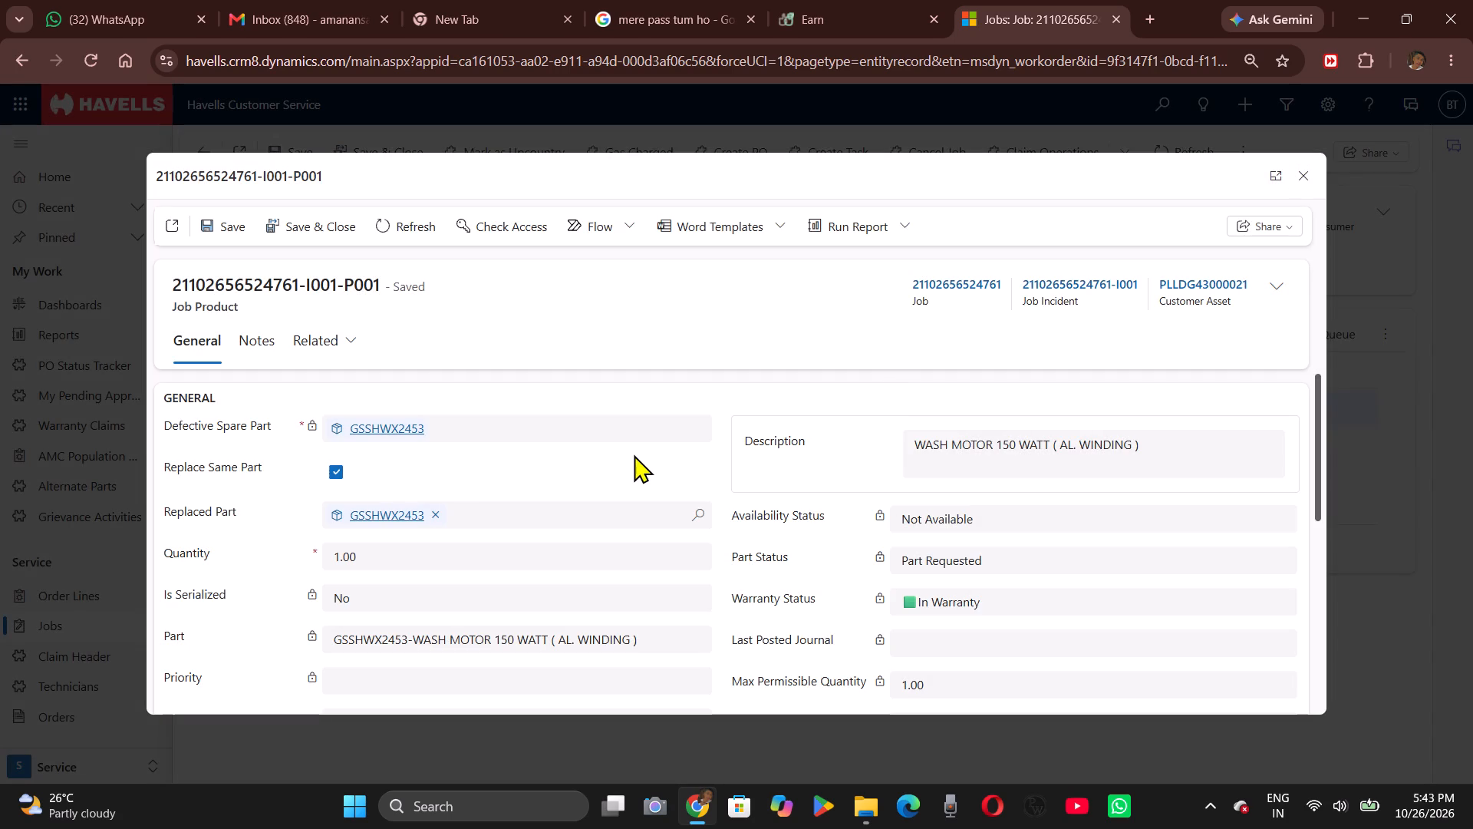
Turn off Replace Same Part, clear the Replaced Part value, and save the job product.
{"action": "left_click", "coordinate": [332, 472]}
{"action": "left_click", "coordinate": [434, 517]}
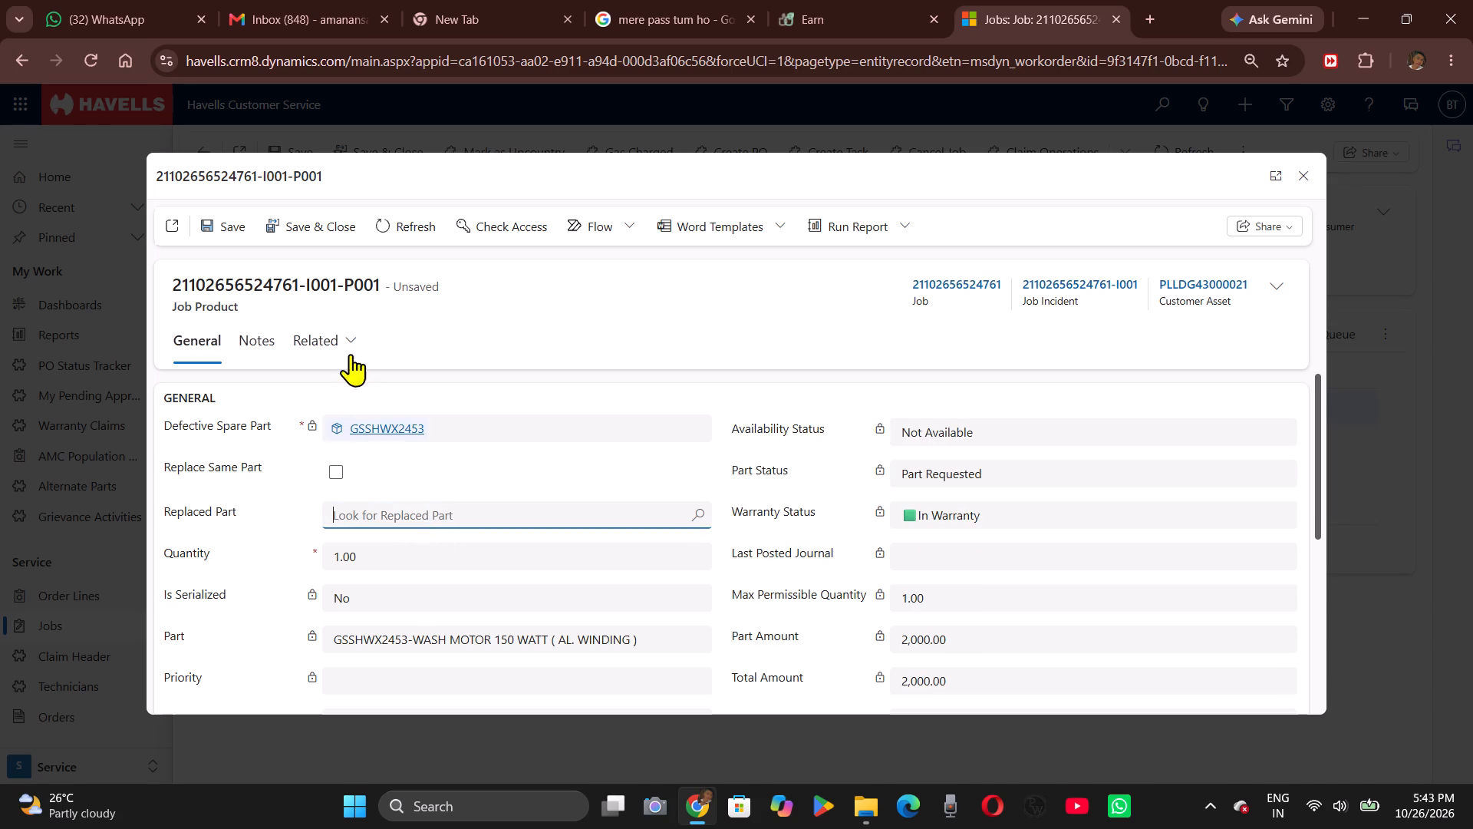
{"action": "left_click", "coordinate": [237, 234]}
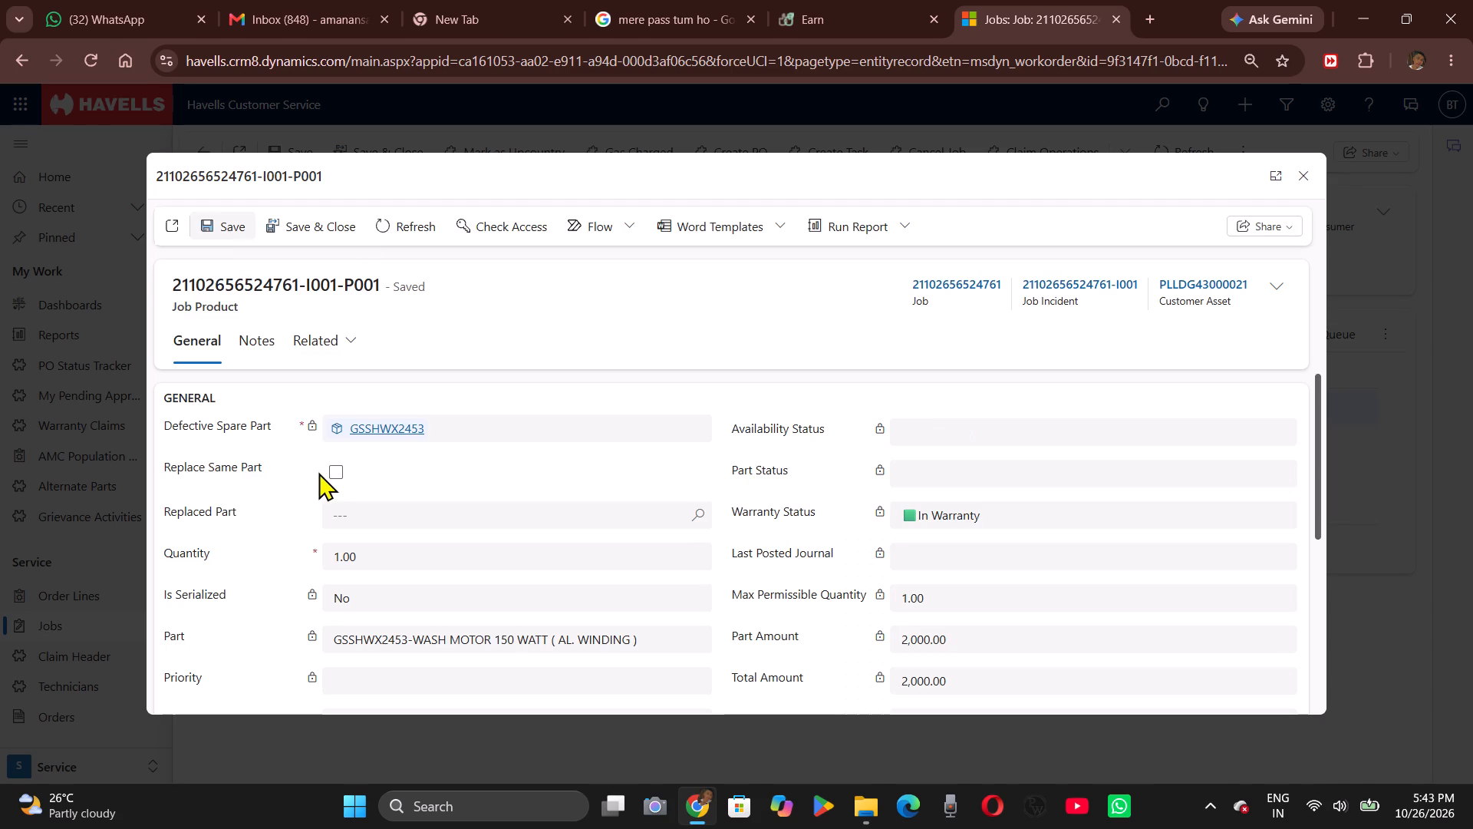
Turn on Replace Same Part for defective part GSSHWX2453 and save the job product.
{"action": "left_click", "coordinate": [325, 475]}
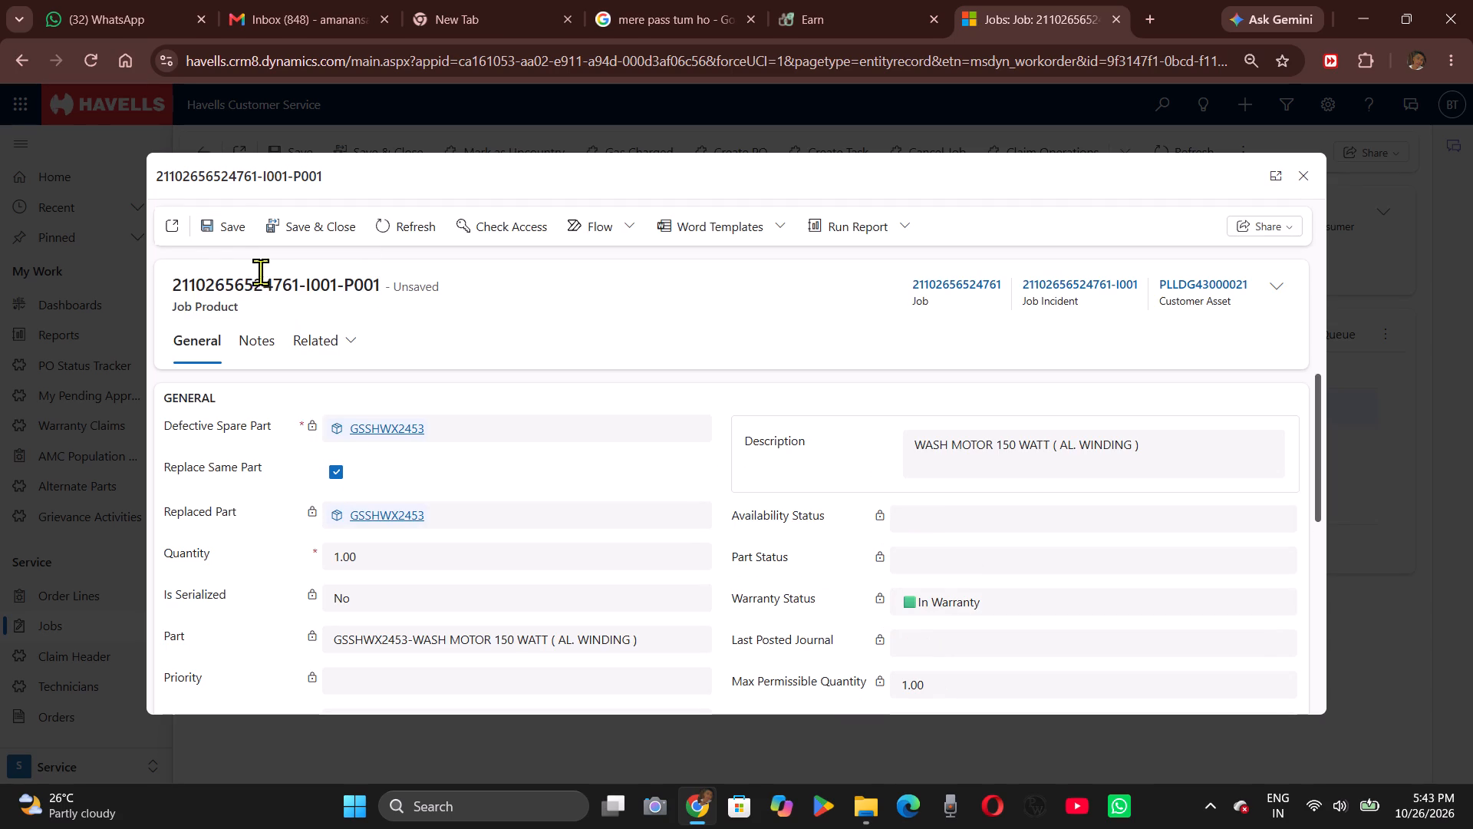
{"action": "left_click", "coordinate": [223, 233]}
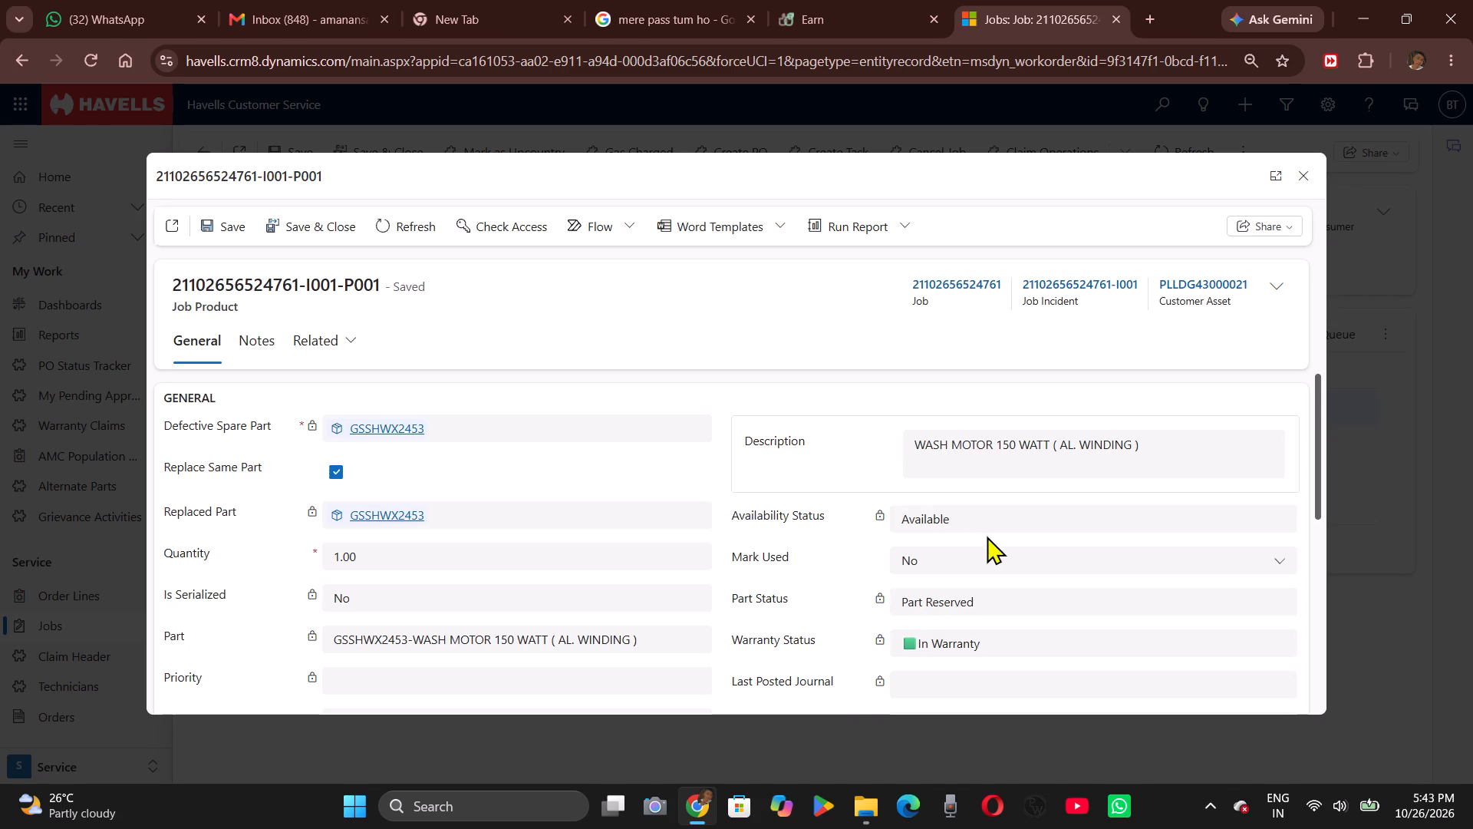
Set Mark Used to Yes for the replacement part, save the job product and close it.
{"action": "left_click", "coordinate": [988, 555]}
{"action": "left_click", "coordinate": [979, 615]}
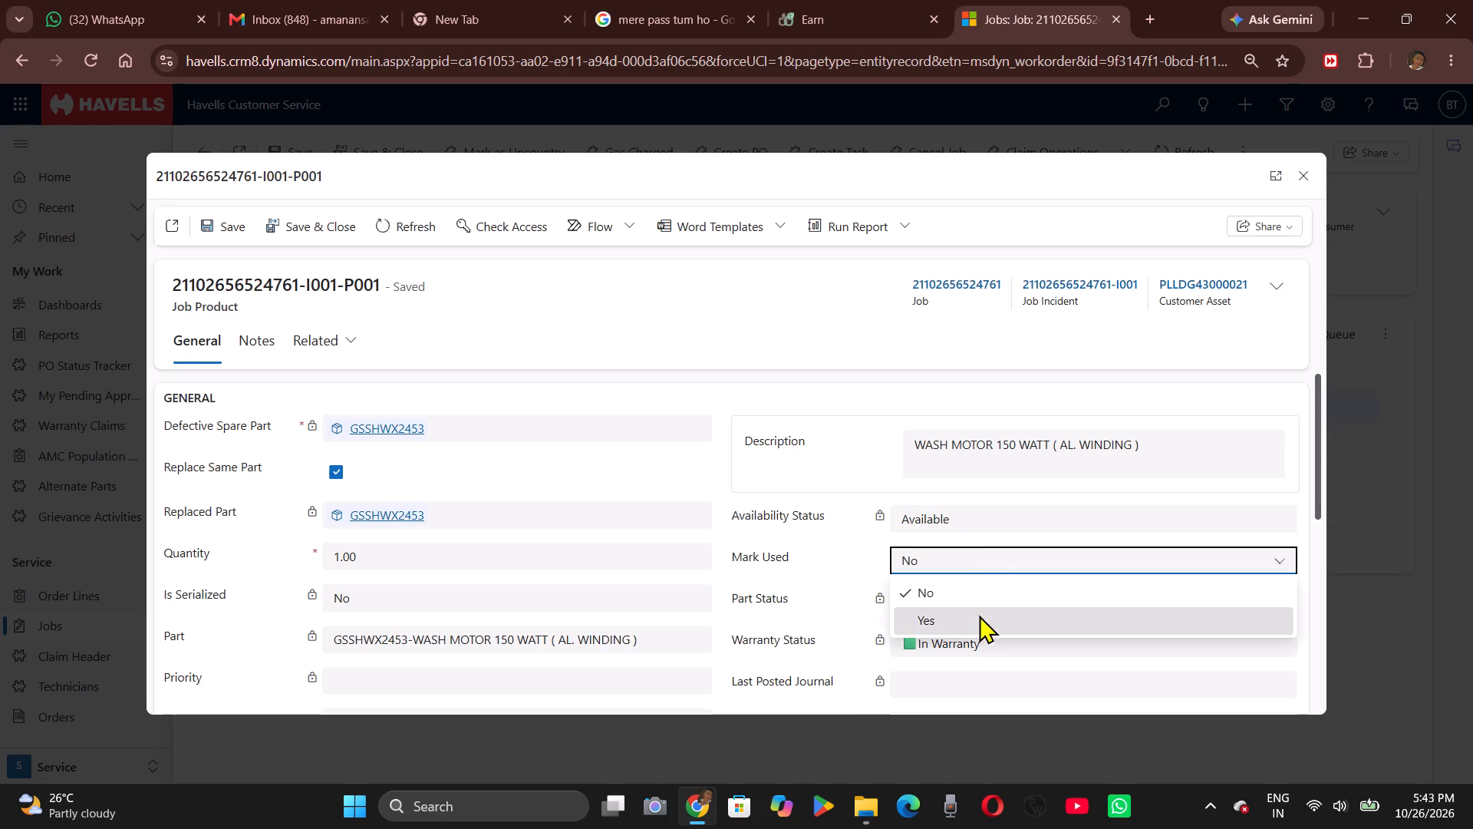
{"action": "left_click", "coordinate": [232, 228]}
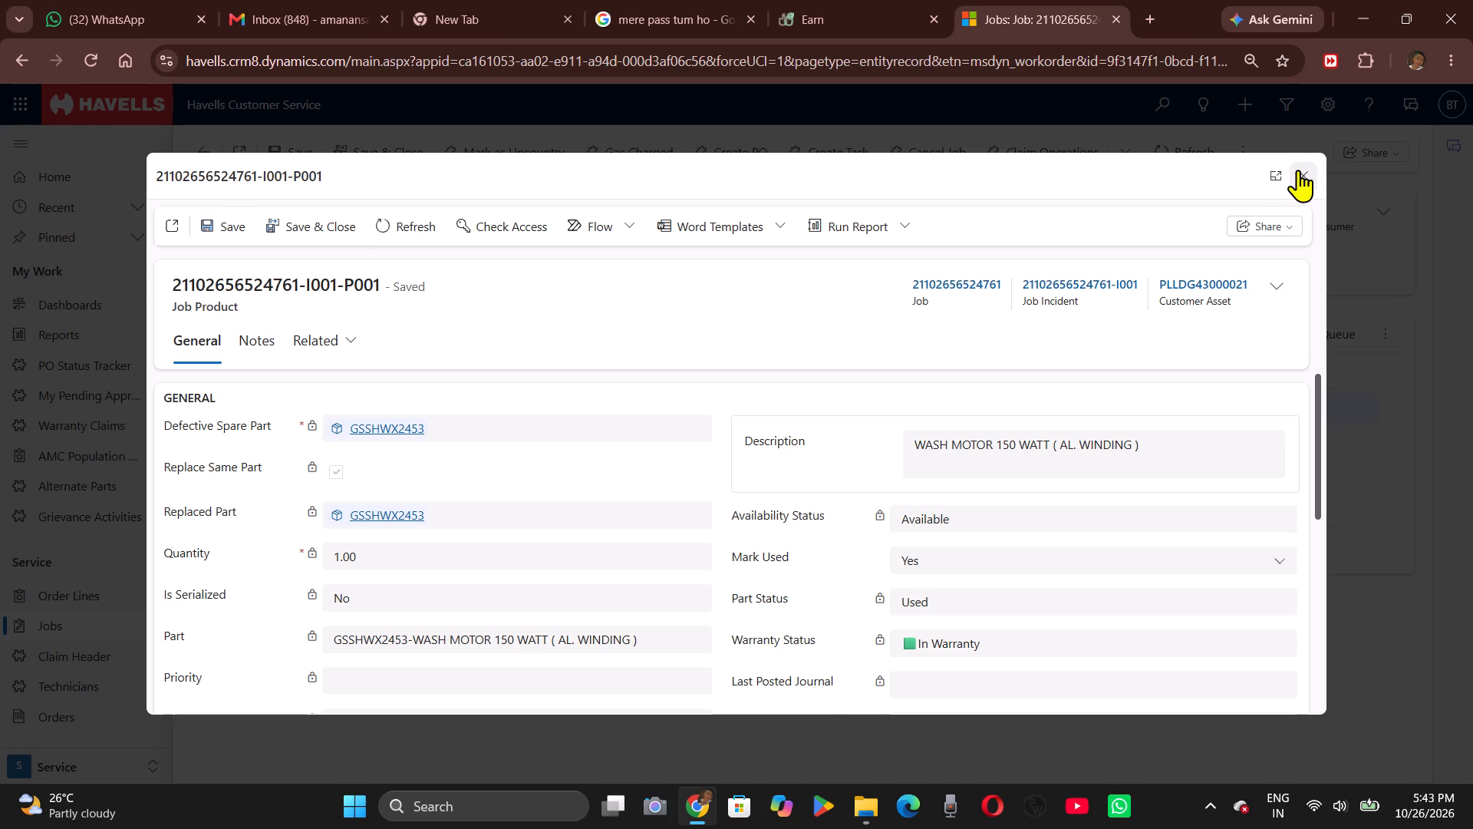
{"action": "left_click", "coordinate": [1298, 172]}
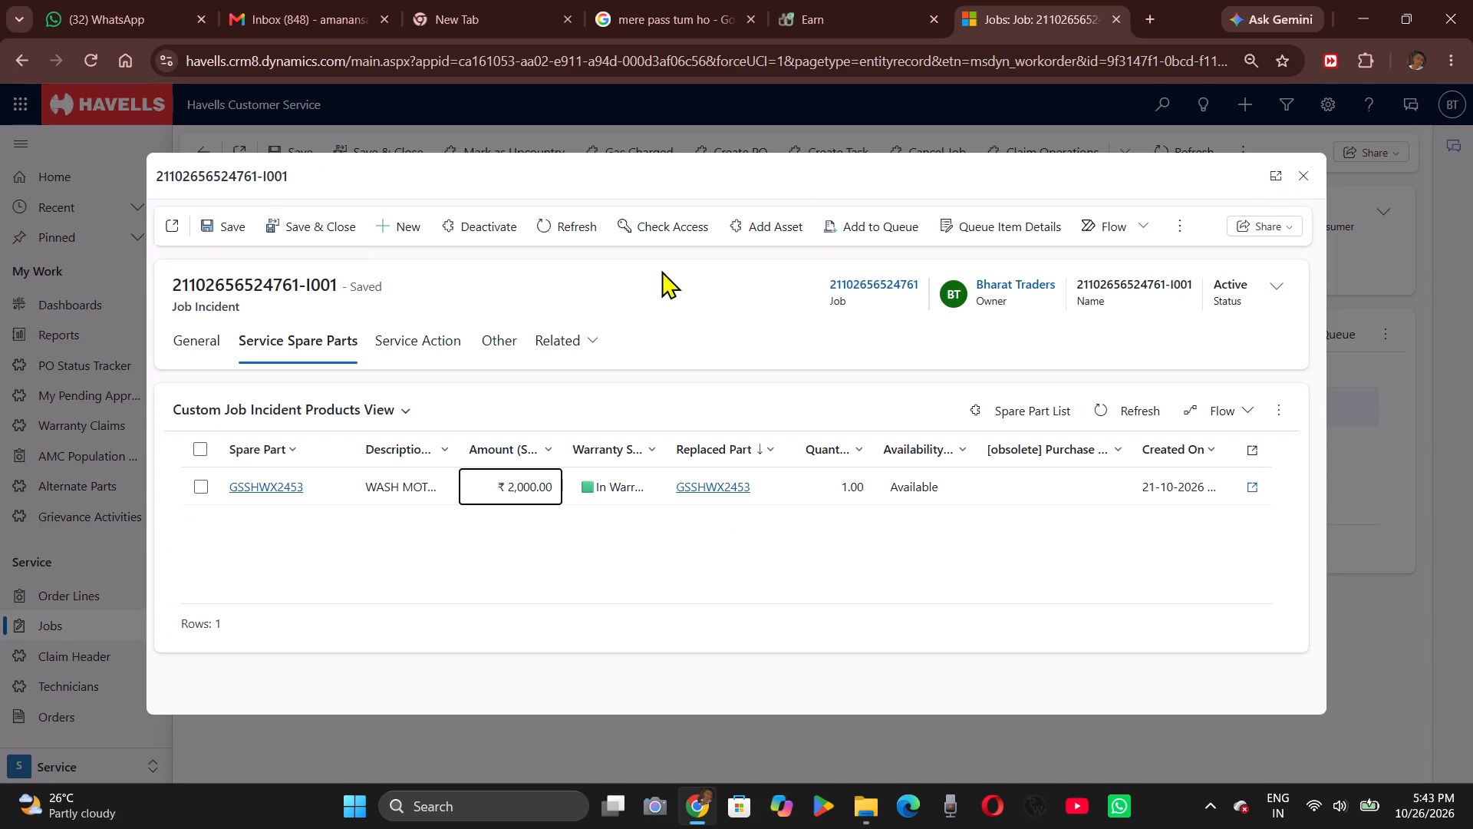
Review the incident's Service Action list, including its Mark Used column, and close the incident record.
{"action": "left_click", "coordinate": [412, 343]}
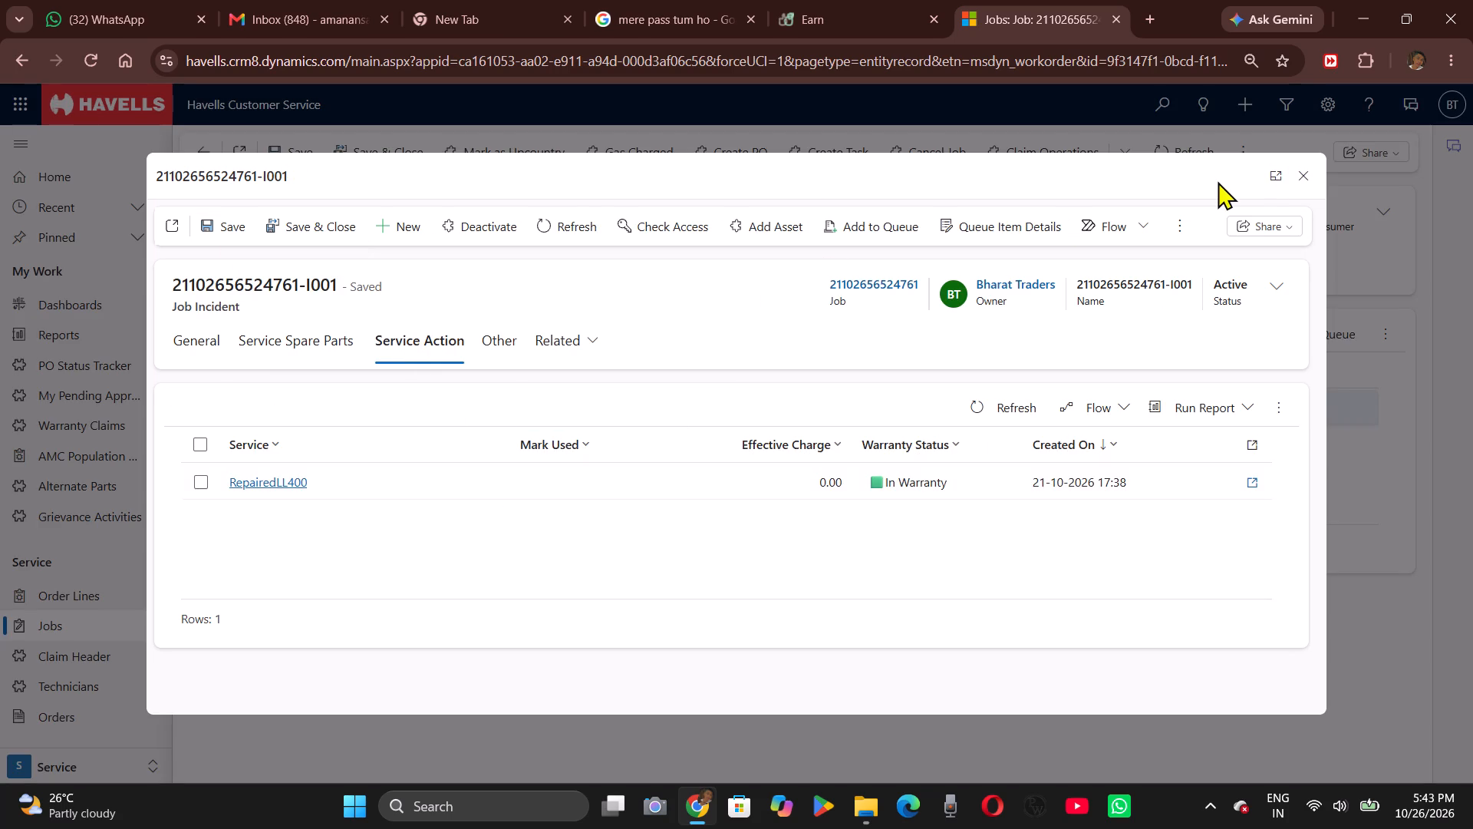
{"action": "left_click", "coordinate": [1313, 176]}
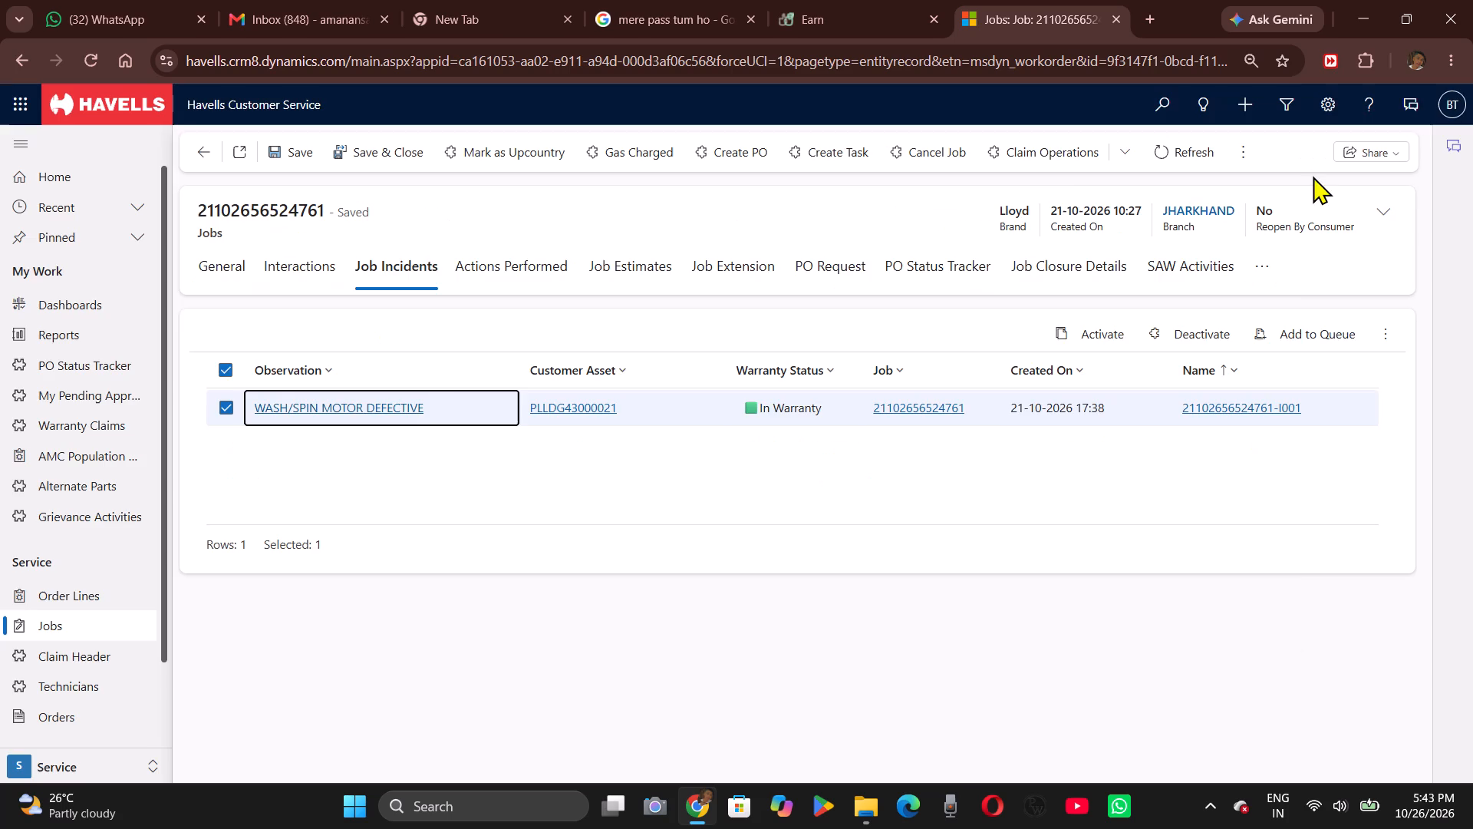
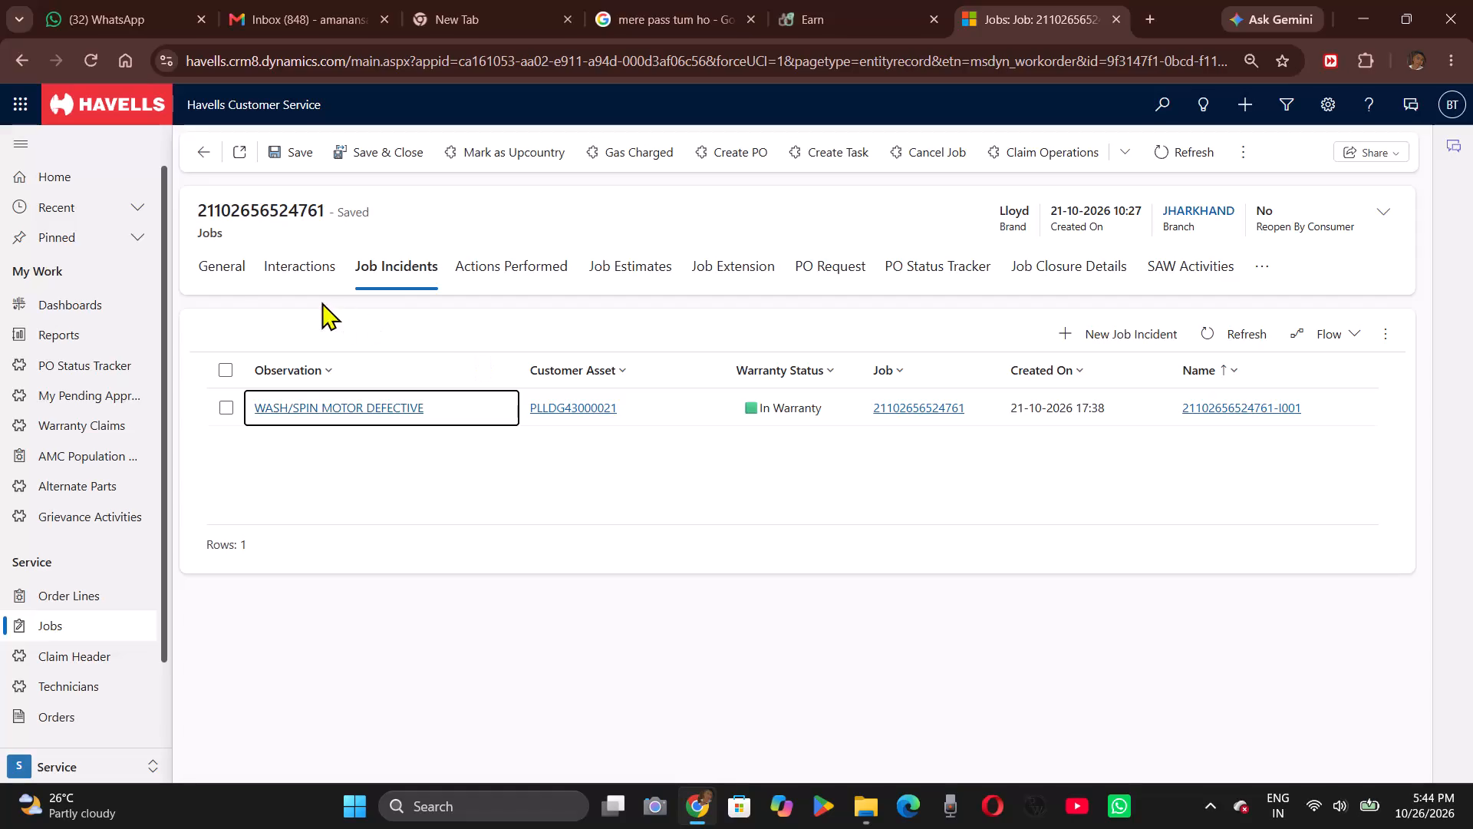
Reassign the job from Bharat Traders to a franchise technician in its general details and save the job.
{"action": "left_click", "coordinate": [221, 277]}
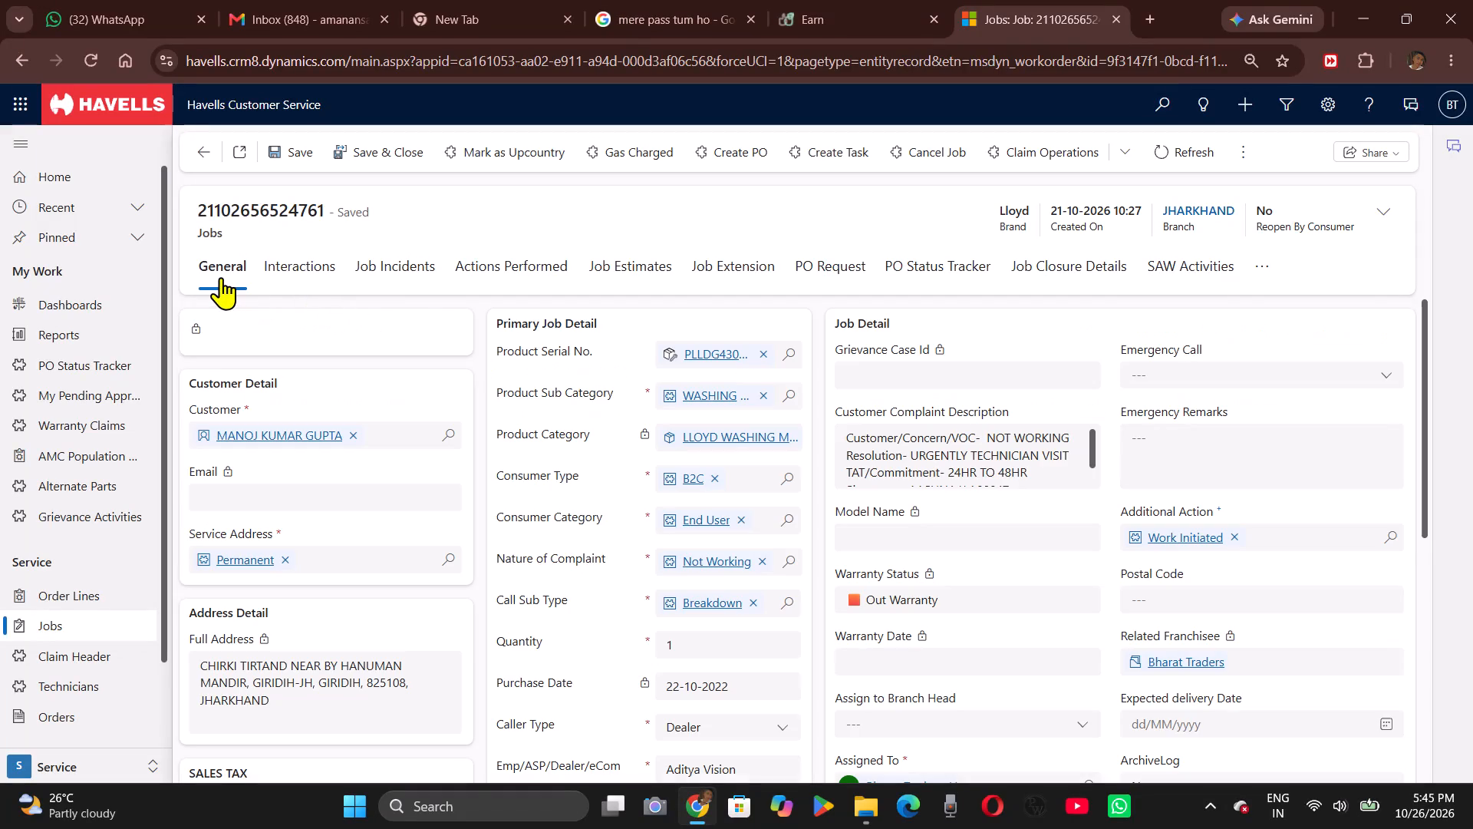
{"action": "scroll", "coordinate": [935, 651], "scroll_direction": "down", "scroll_amount": 1}
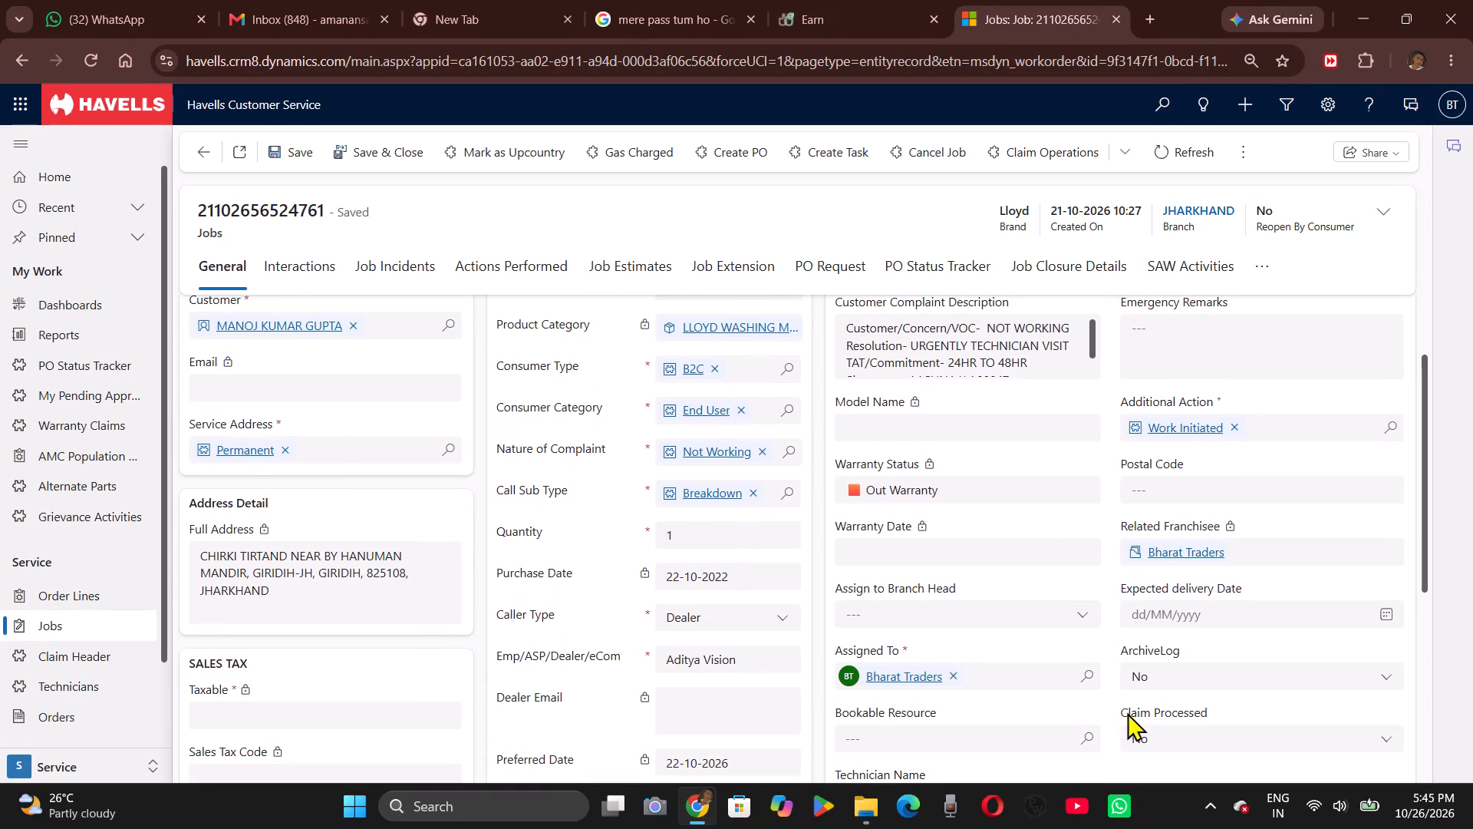
{"action": "left_click", "coordinate": [1083, 678]}
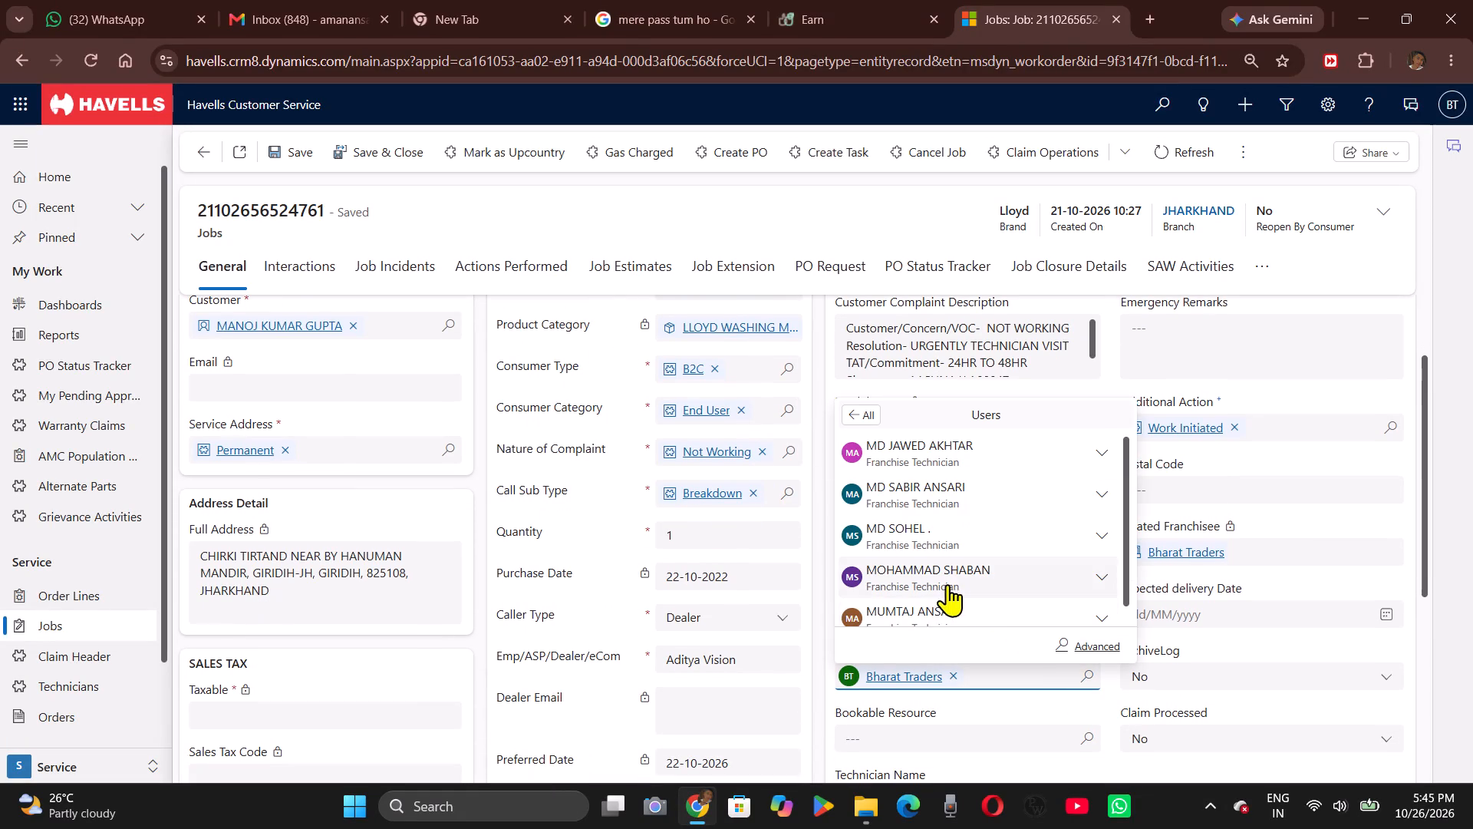
{"action": "left_click", "coordinate": [921, 576]}
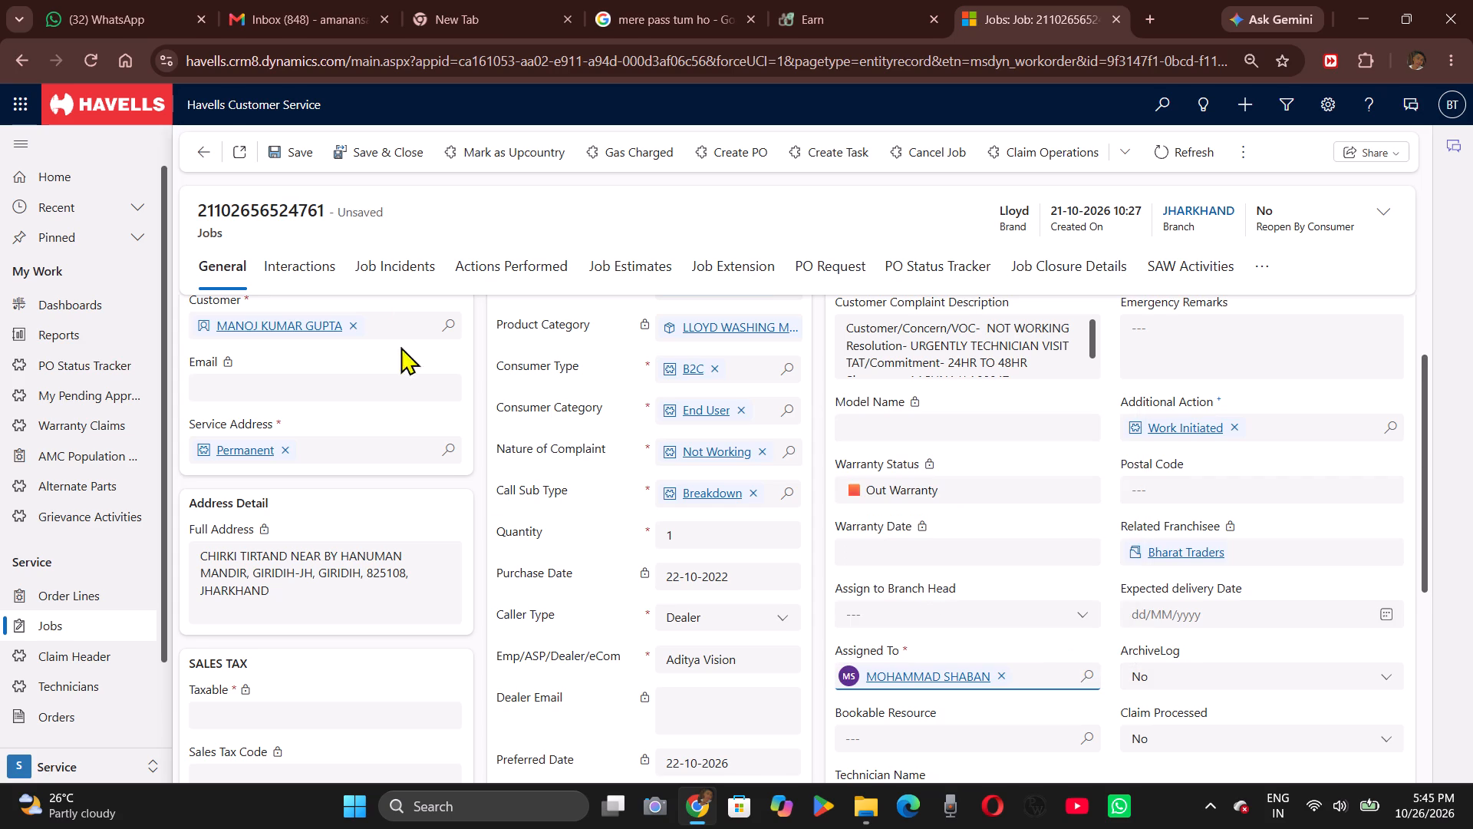
{"action": "left_click", "coordinate": [292, 166]}
{"action": "left_click", "coordinate": [276, 145]}
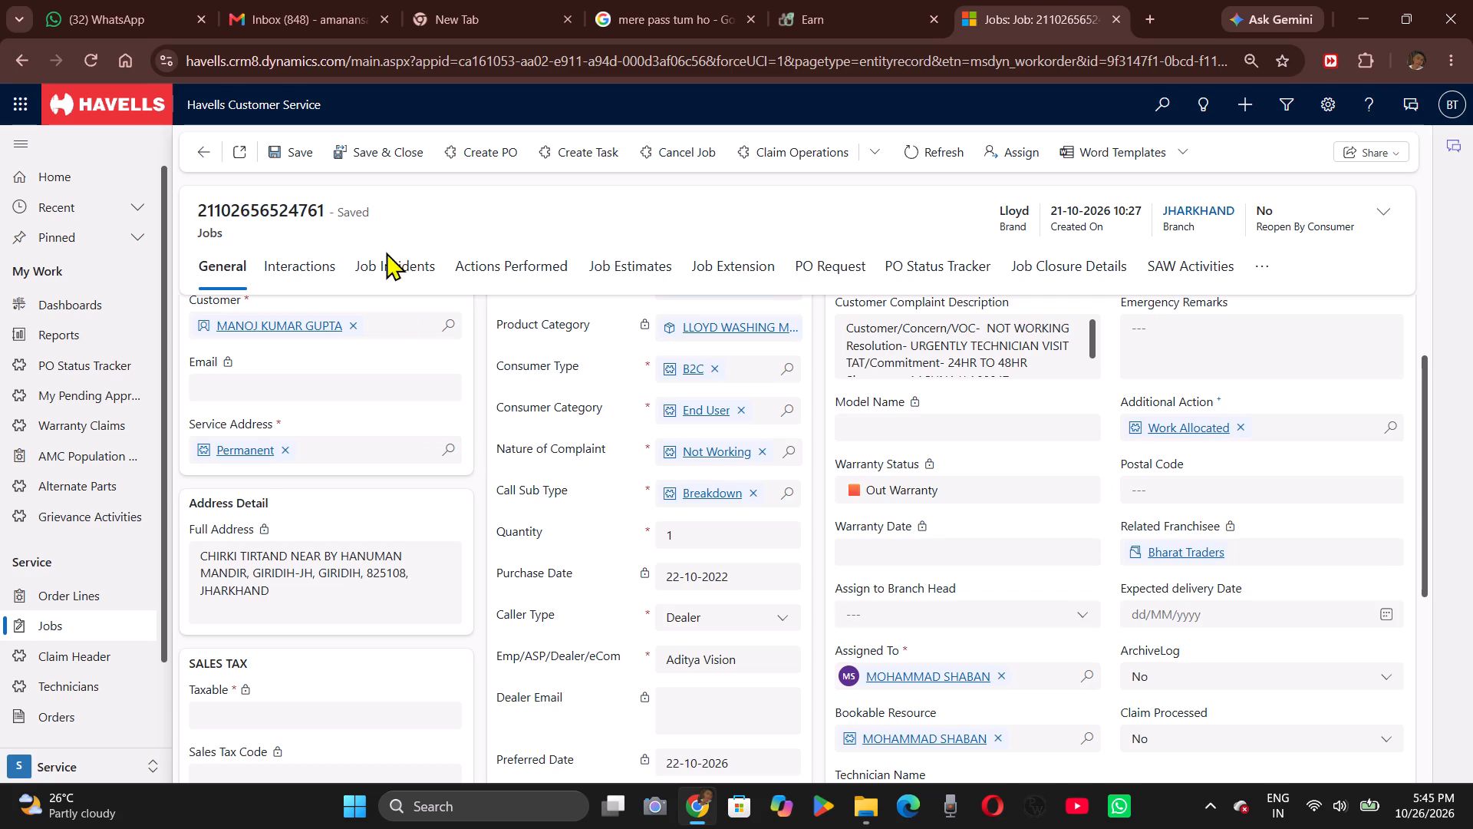
Open the RepairedLL400 service record from the WASH/SPIN MOTOR DEFECTIVE incident's Service Action list, dismissing any error dialogs.
{"action": "left_click", "coordinate": [415, 270]}
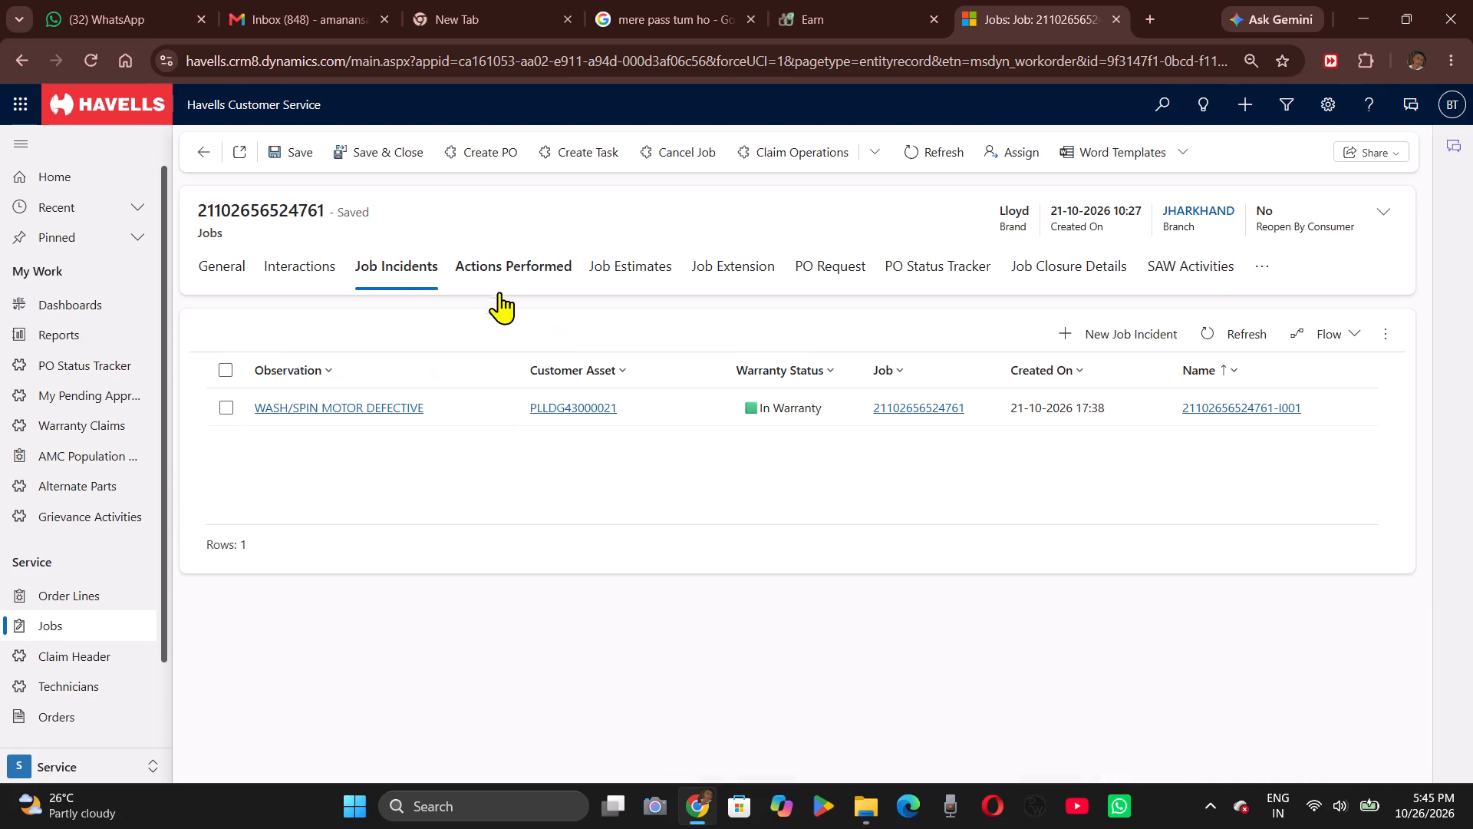
{"action": "triple_click", "coordinate": [473, 408]}
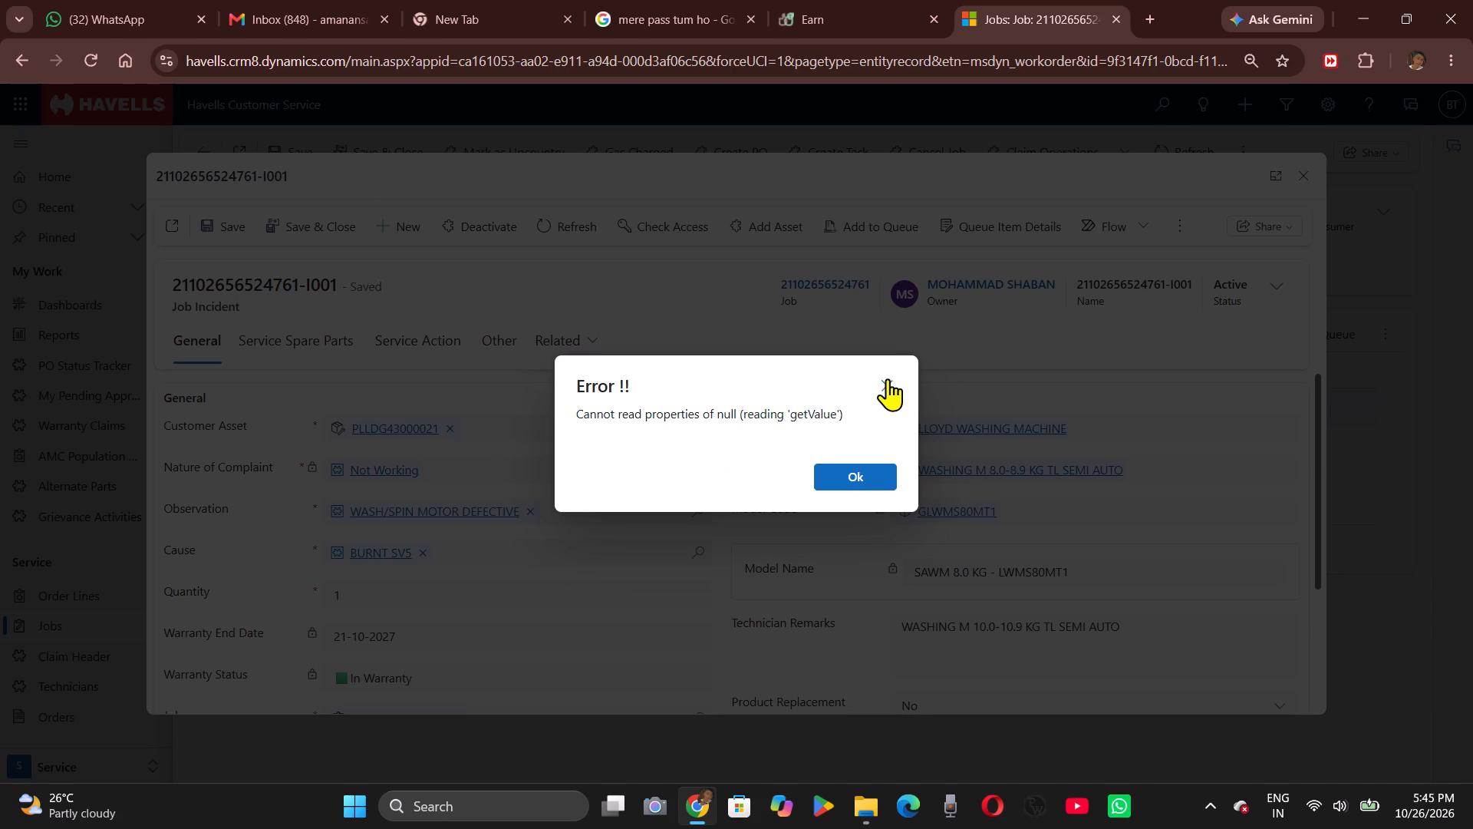
{"action": "left_click", "coordinate": [888, 378]}
{"action": "left_click", "coordinate": [888, 378]}
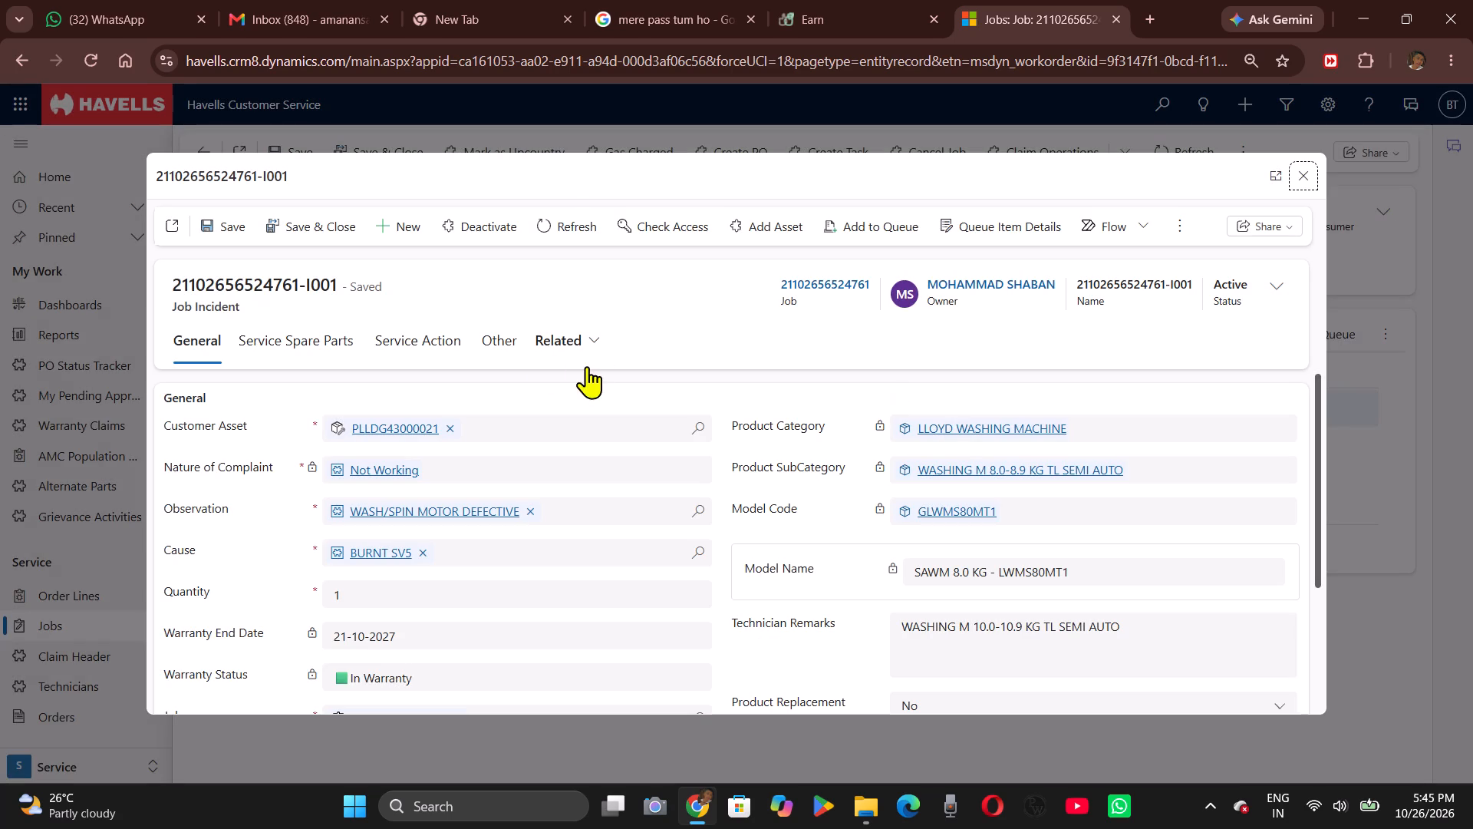
{"action": "left_click", "coordinate": [426, 339]}
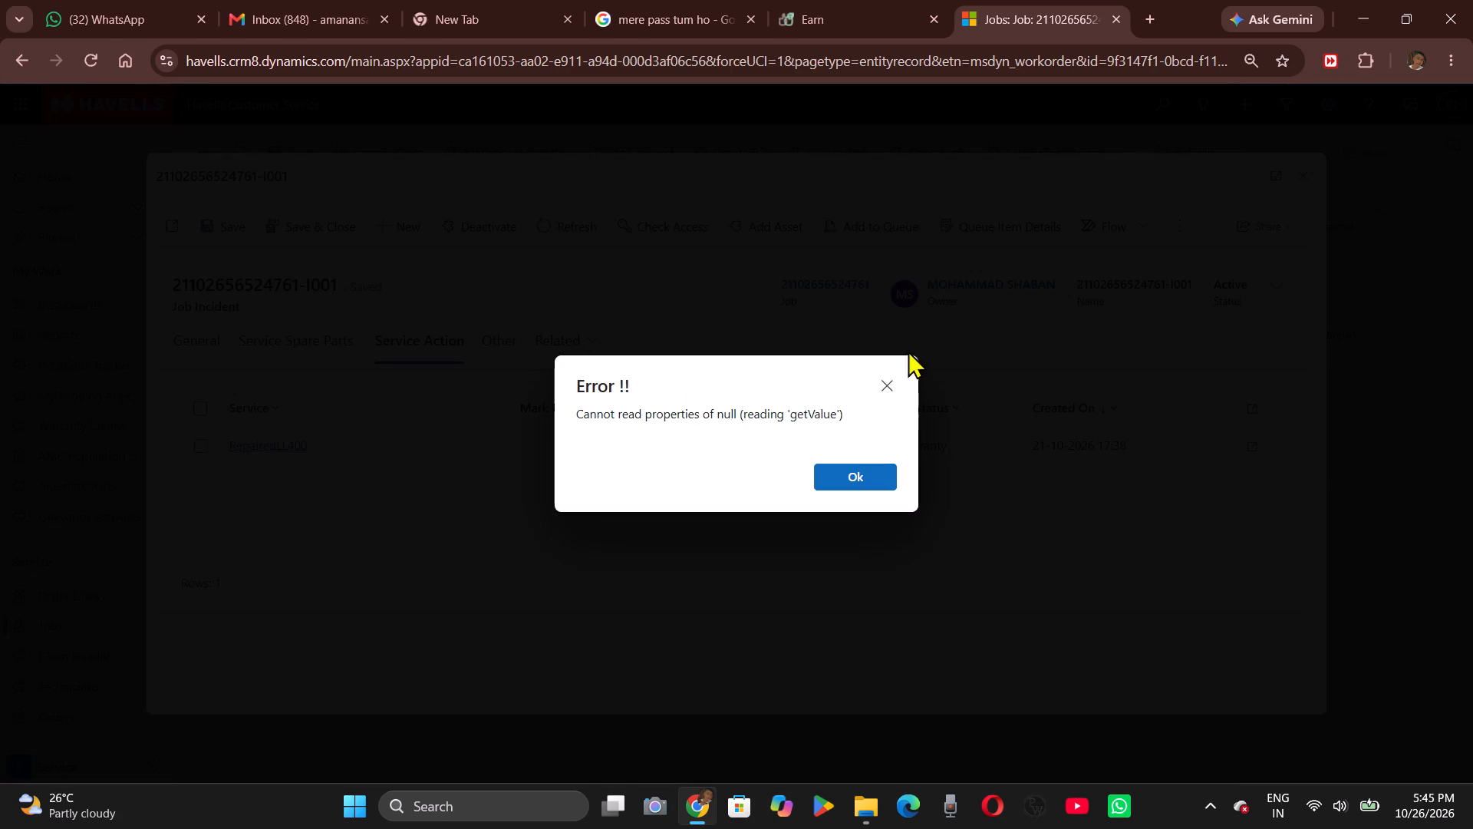
{"action": "triple_click", "coordinate": [885, 384]}
{"action": "left_click", "coordinate": [885, 384]}
{"action": "left_click", "coordinate": [885, 384]}
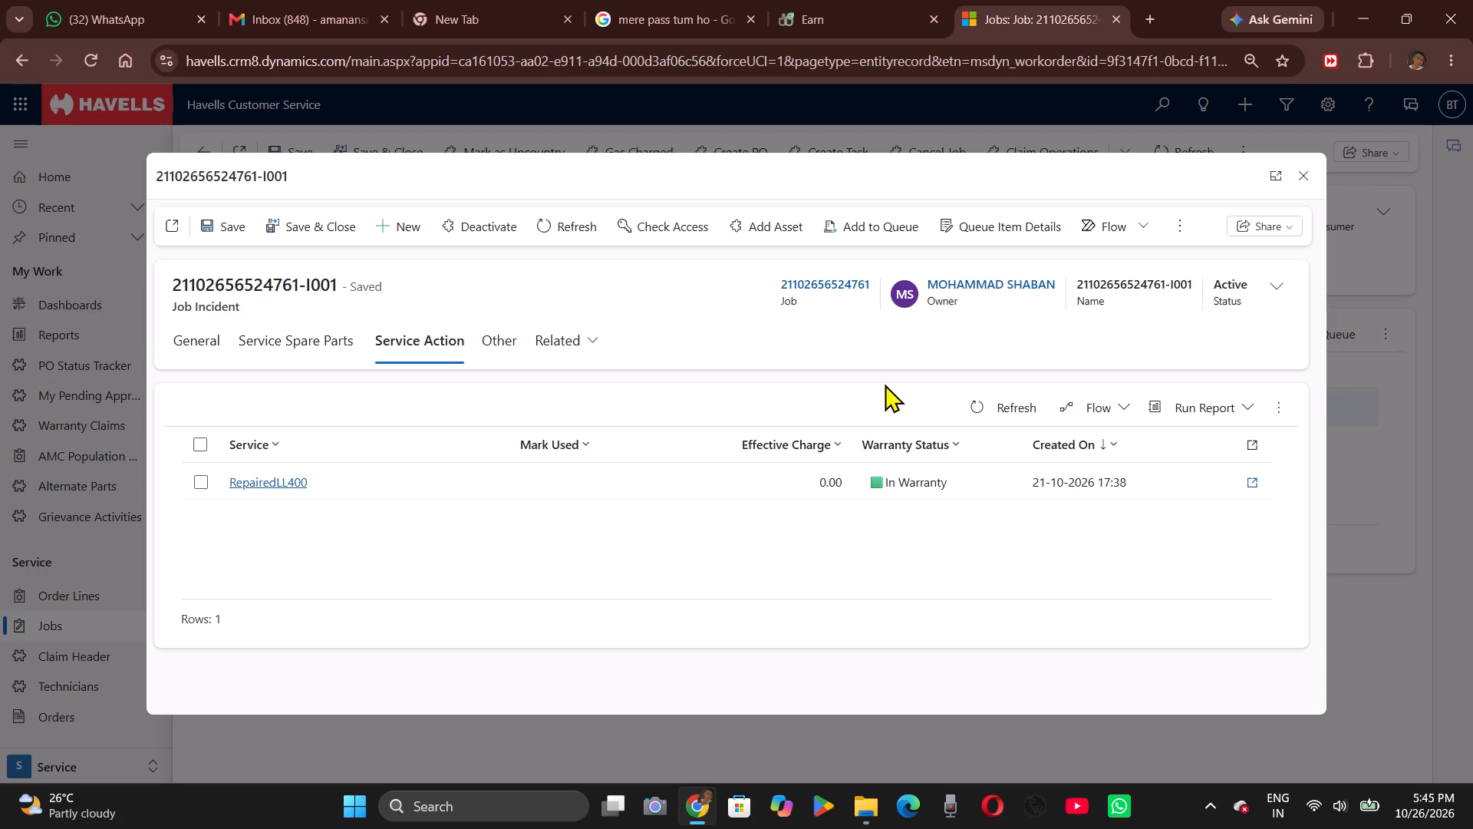
{"action": "triple_click", "coordinate": [555, 485]}
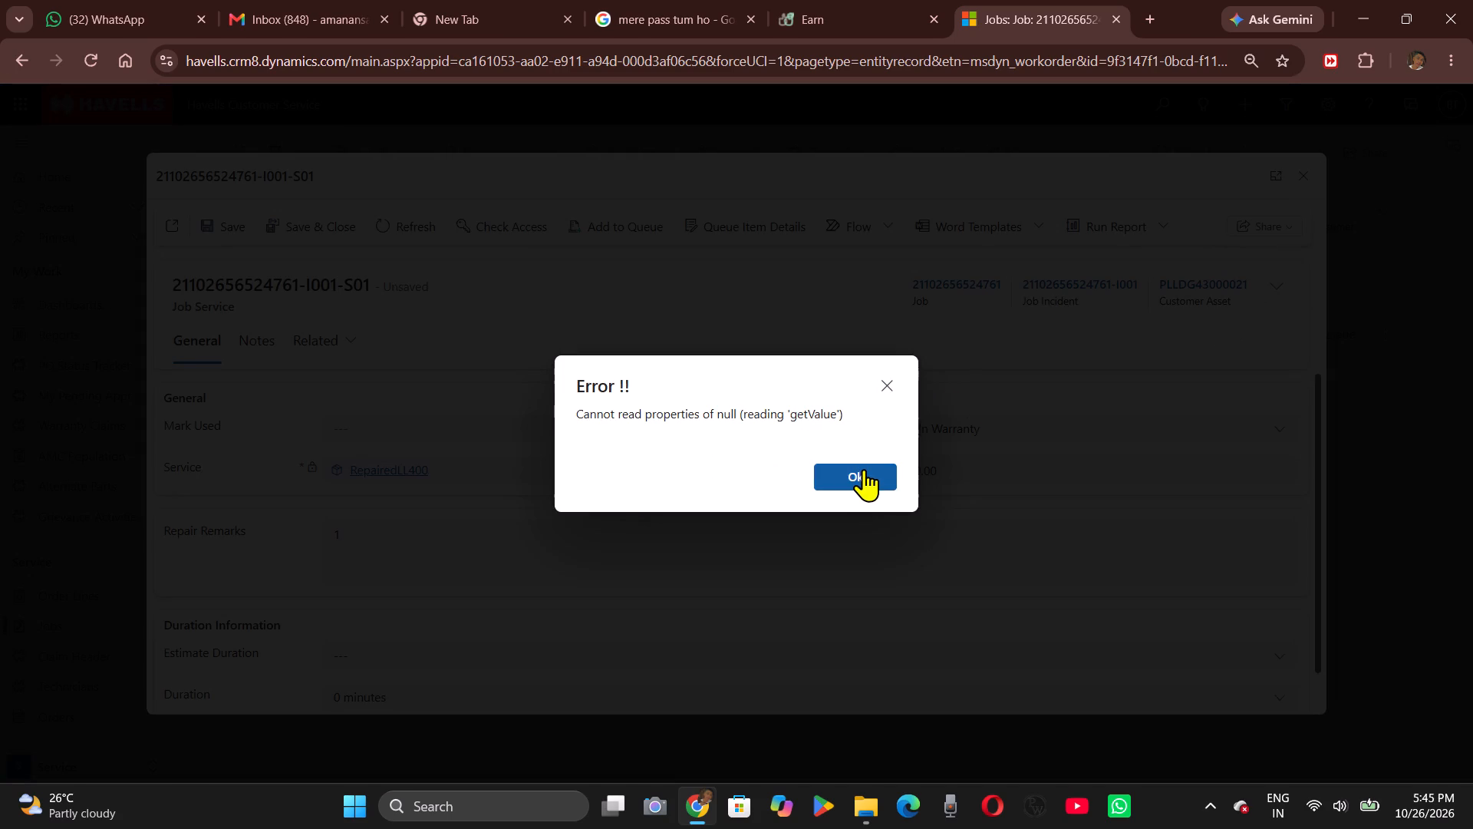
{"action": "left_click", "coordinate": [864, 469]}
{"action": "left_click", "coordinate": [889, 390]}
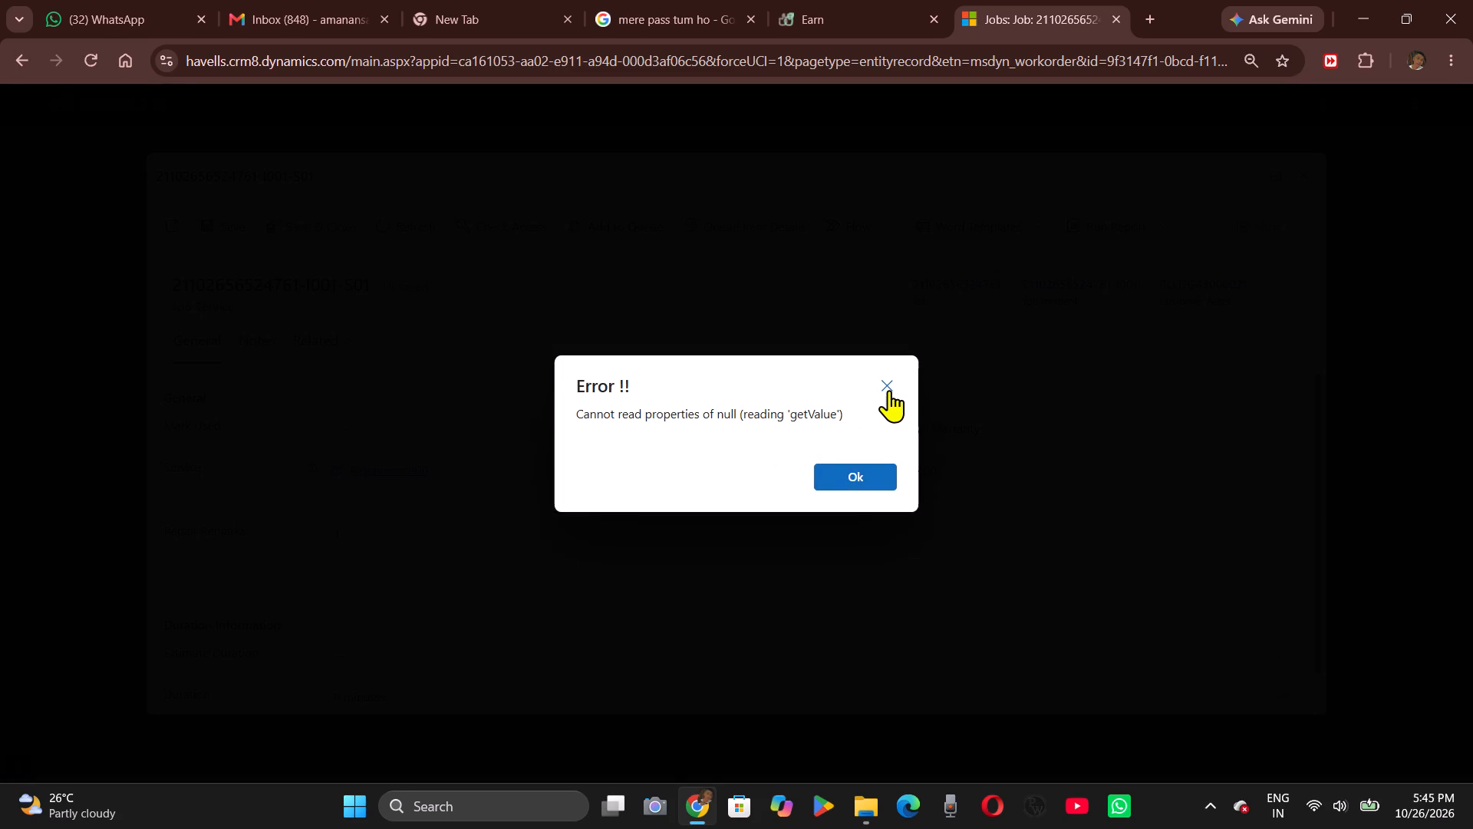
{"action": "triple_click", "coordinate": [889, 390]}
{"action": "double_click", "coordinate": [889, 390]}
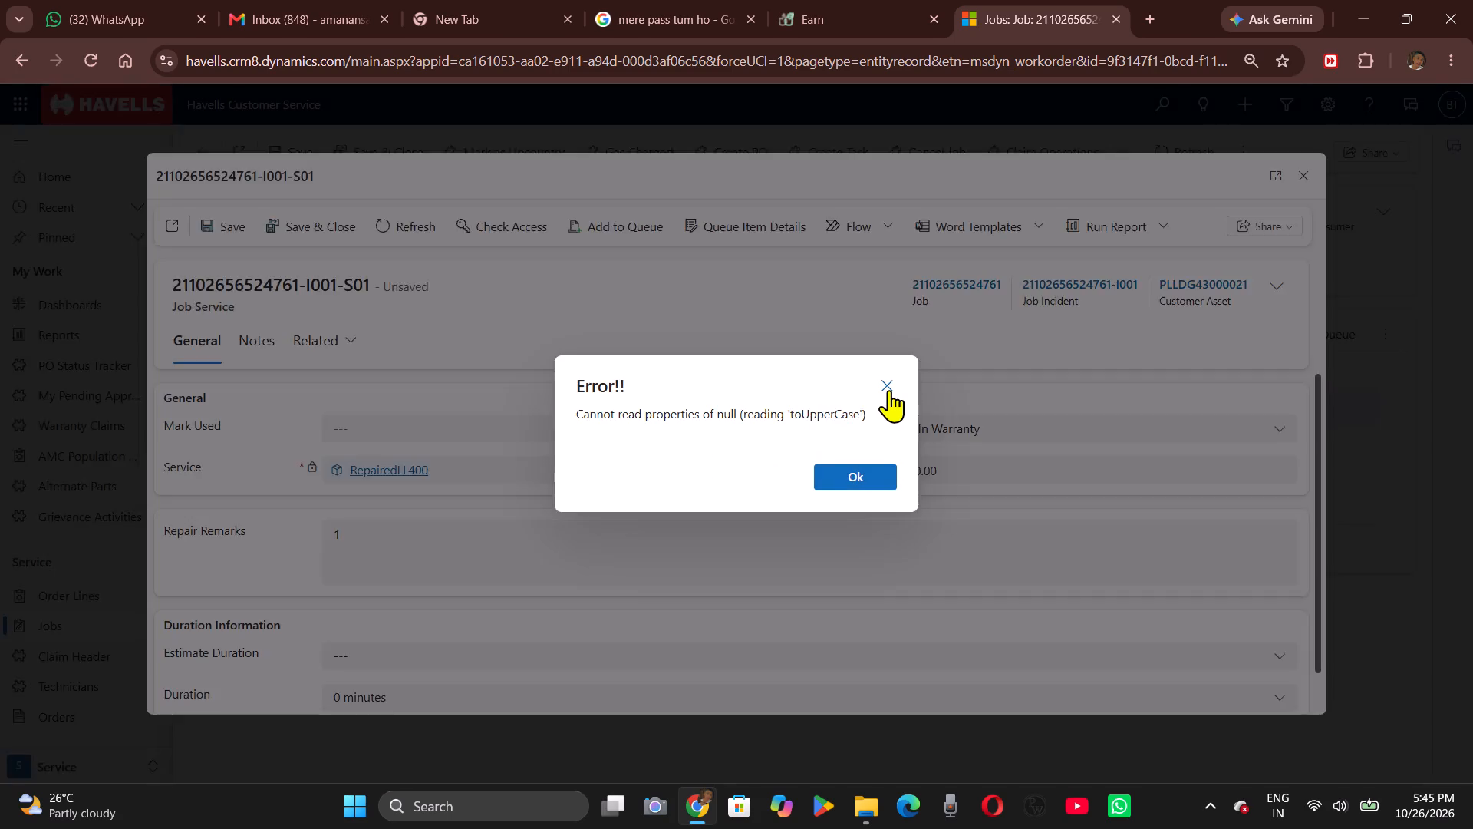
{"action": "left_click", "coordinate": [891, 382]}
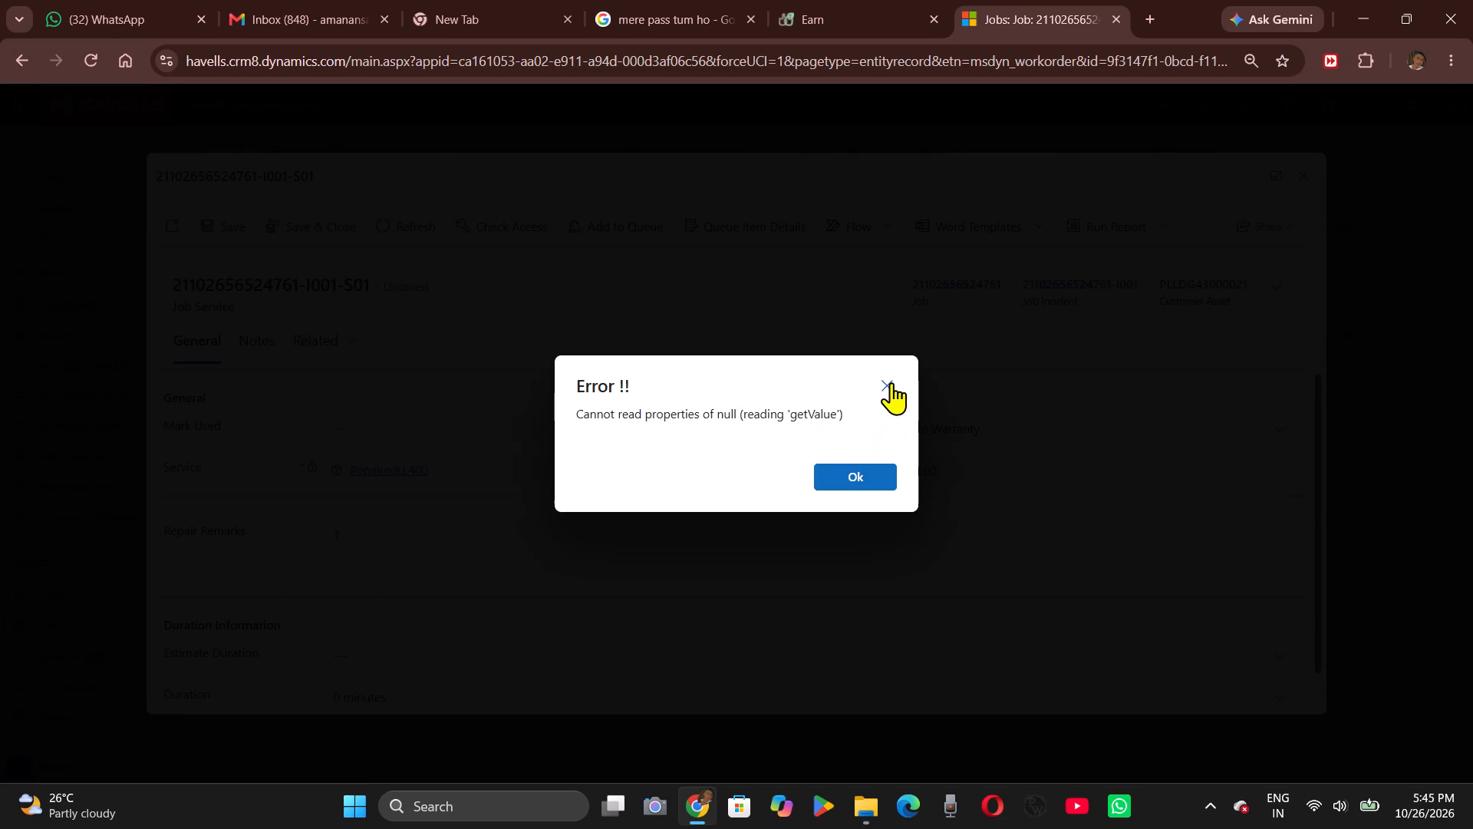
{"action": "double_click", "coordinate": [891, 382]}
{"action": "left_click", "coordinate": [891, 382]}
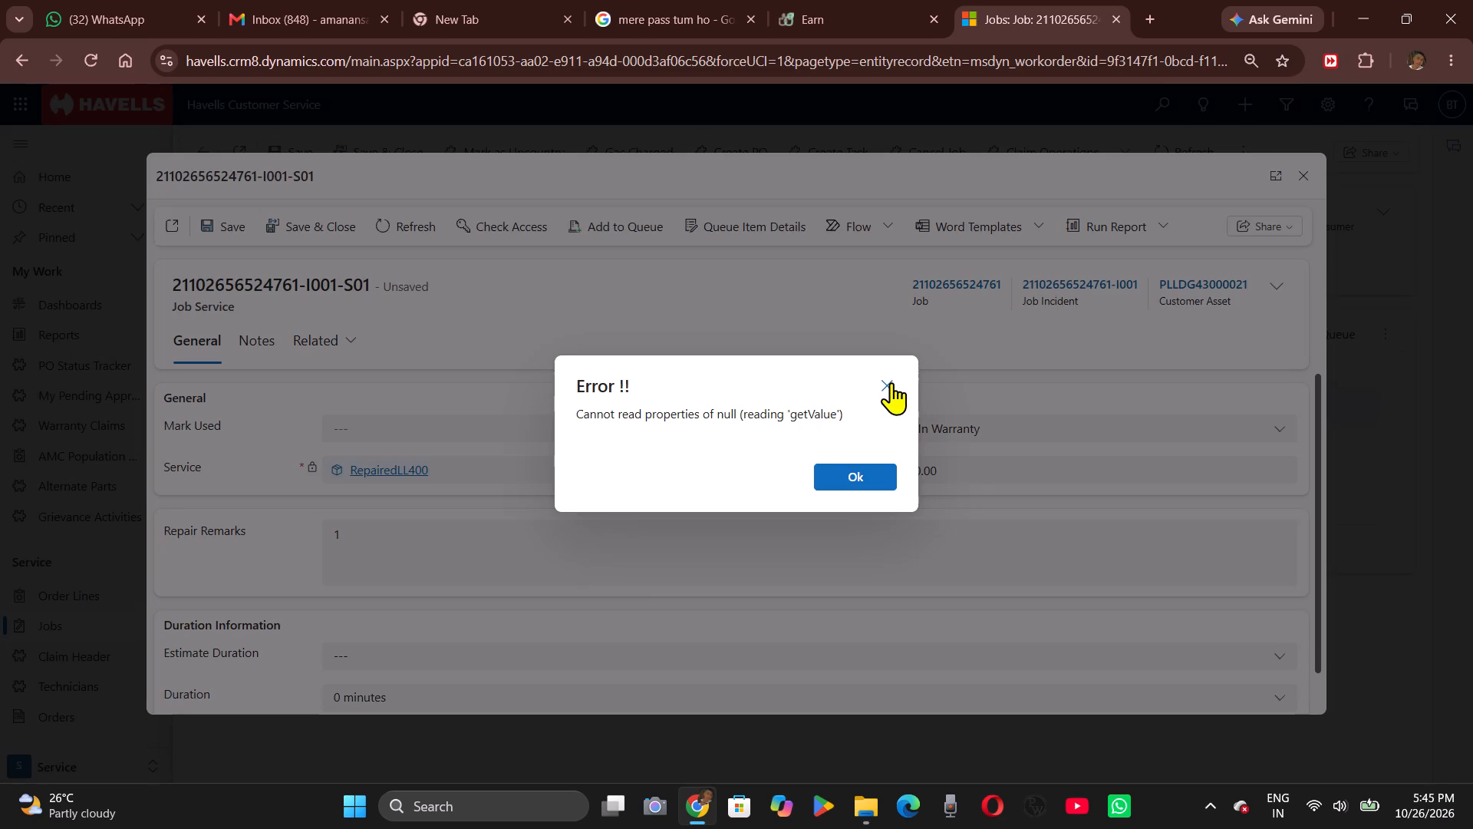
{"action": "left_click", "coordinate": [891, 382]}
{"action": "left_click", "coordinate": [891, 382]}
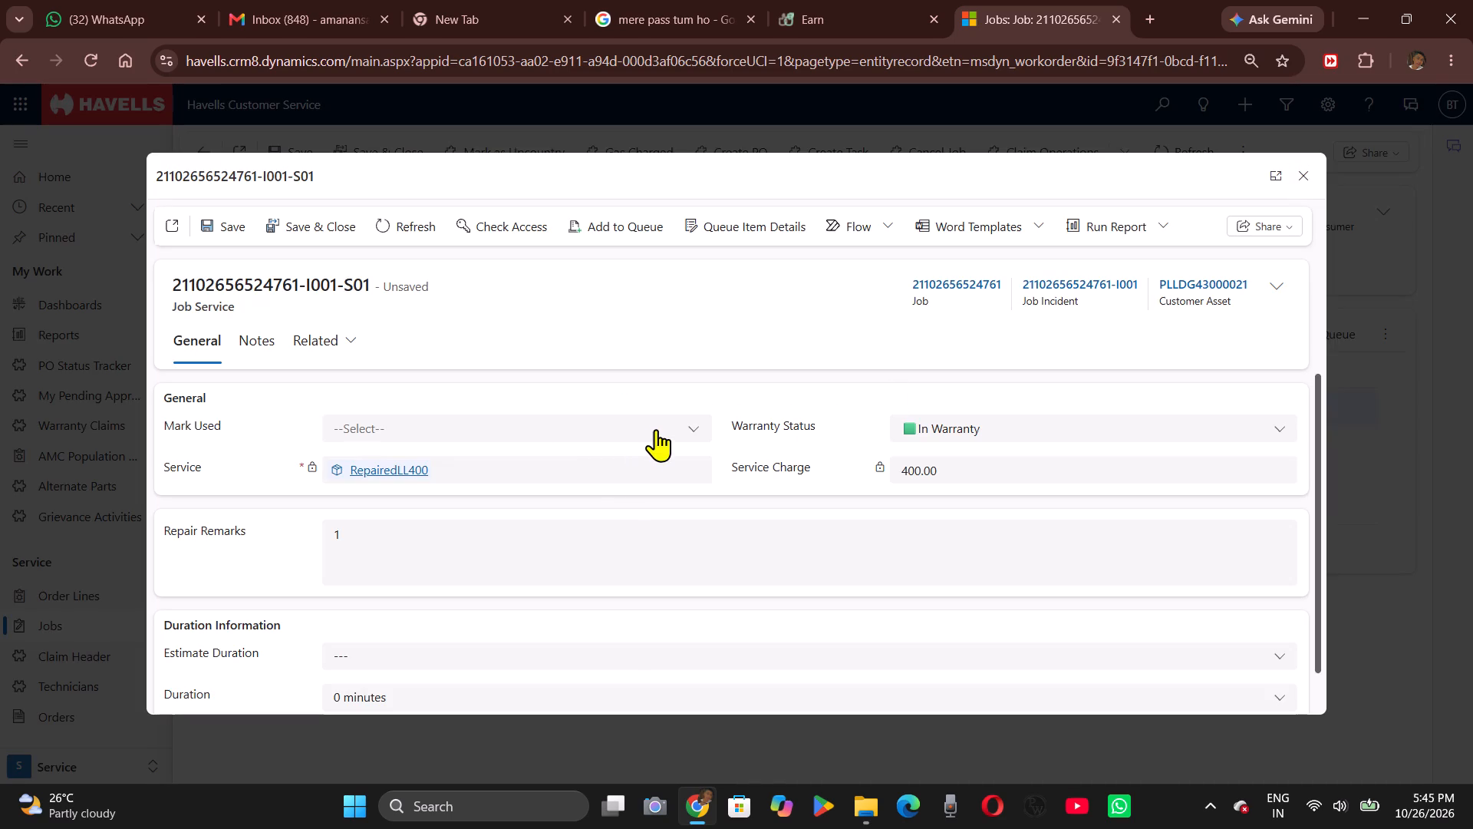
Set Mark Used to Used for the RepairedLL400 service, save it, and close the service and incident records.
{"action": "left_click", "coordinate": [656, 429]}
{"action": "left_click", "coordinate": [514, 515]}
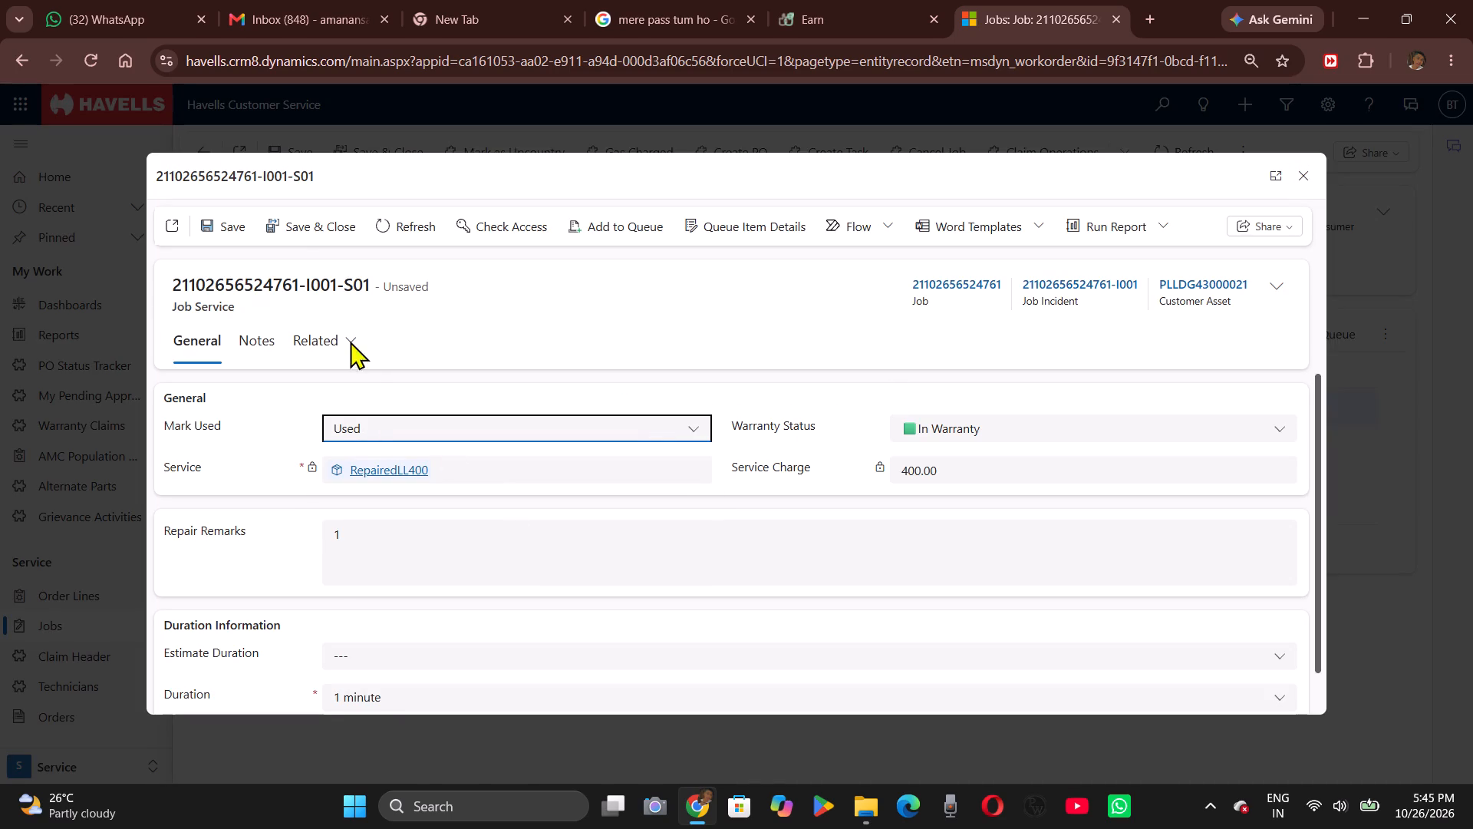
{"action": "left_click", "coordinate": [235, 235]}
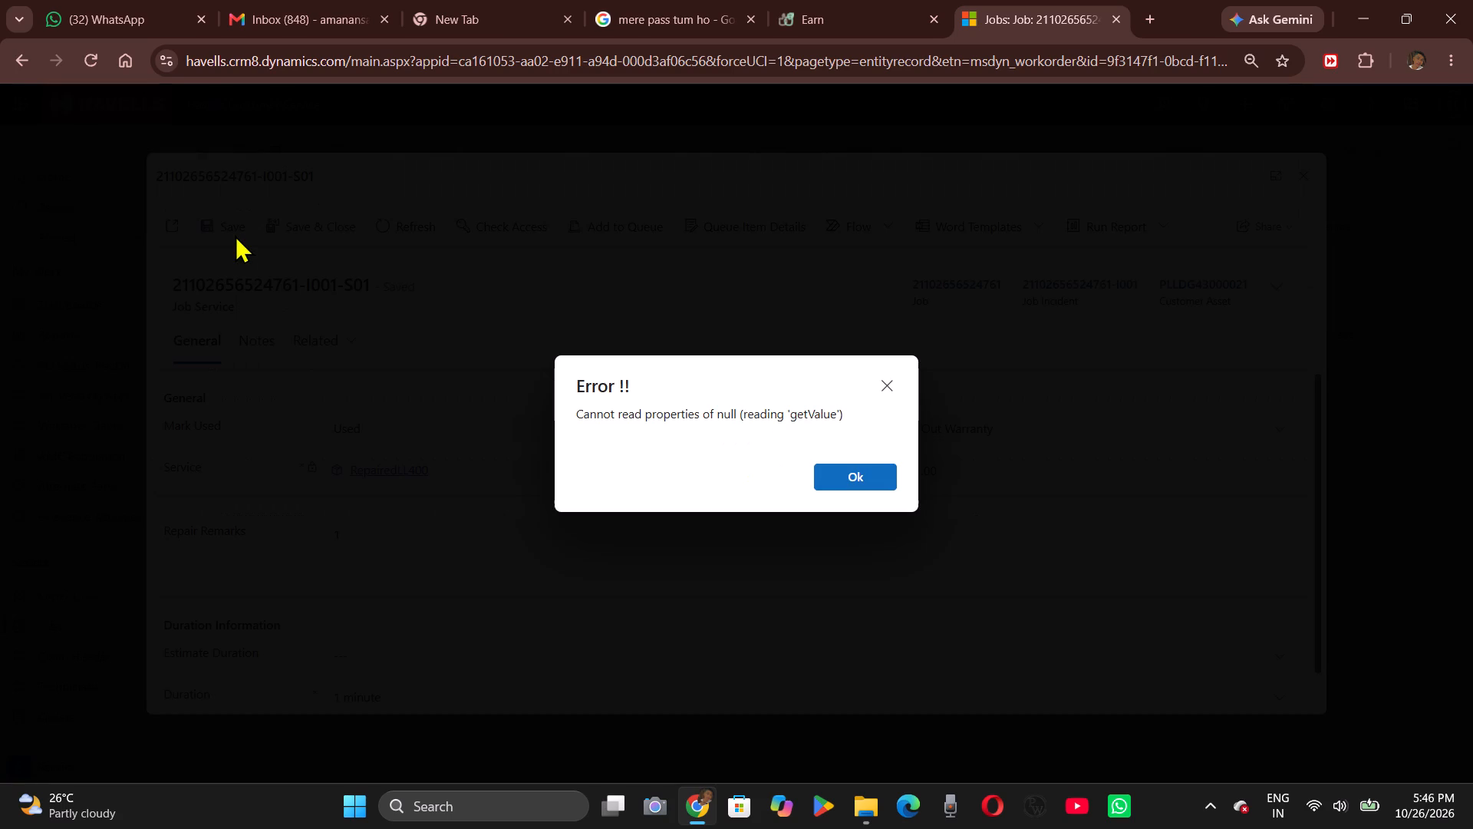
{"action": "left_click", "coordinate": [852, 486]}
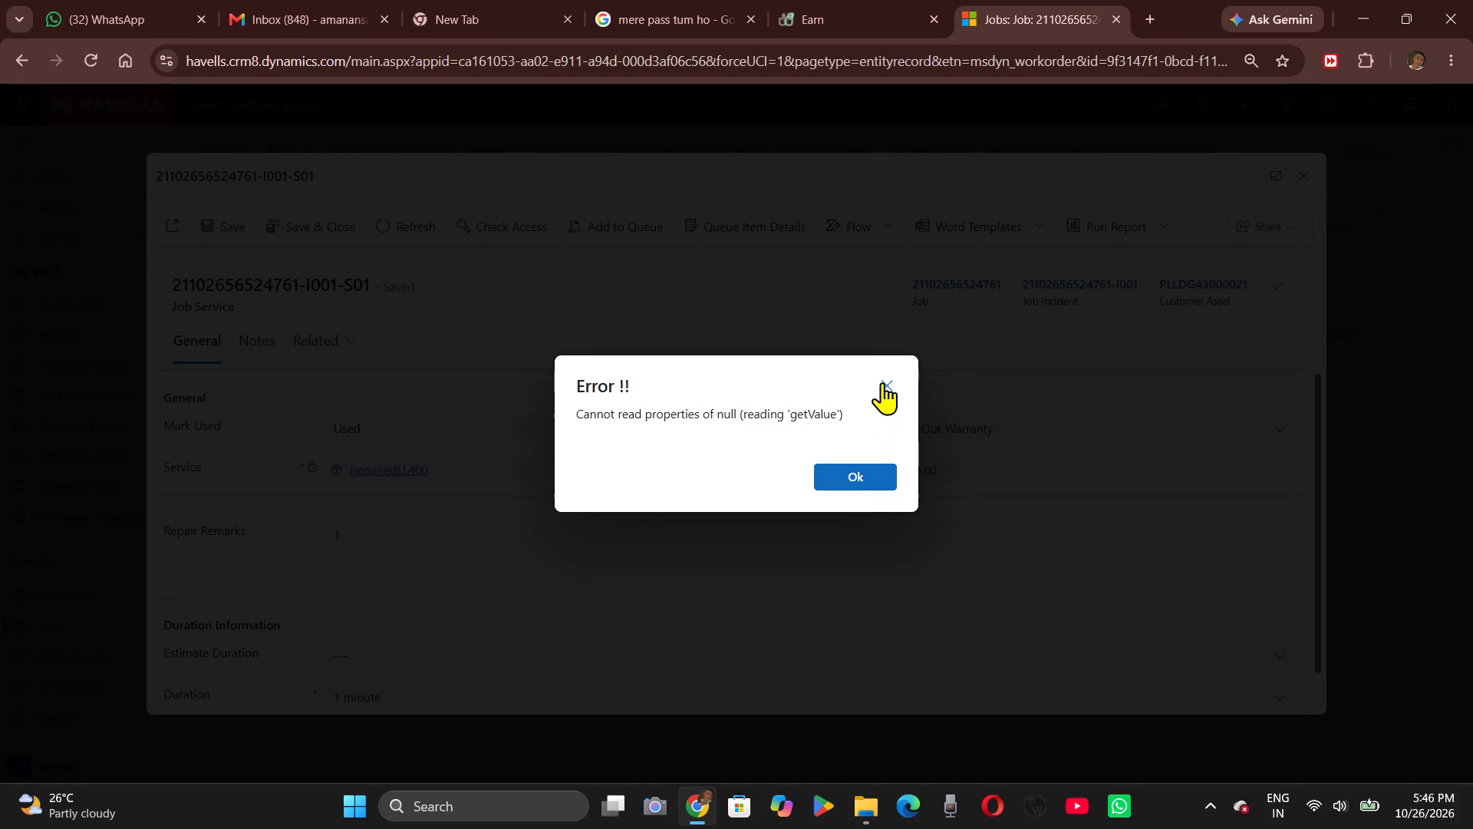
{"action": "double_click", "coordinate": [882, 382]}
{"action": "left_click", "coordinate": [882, 382]}
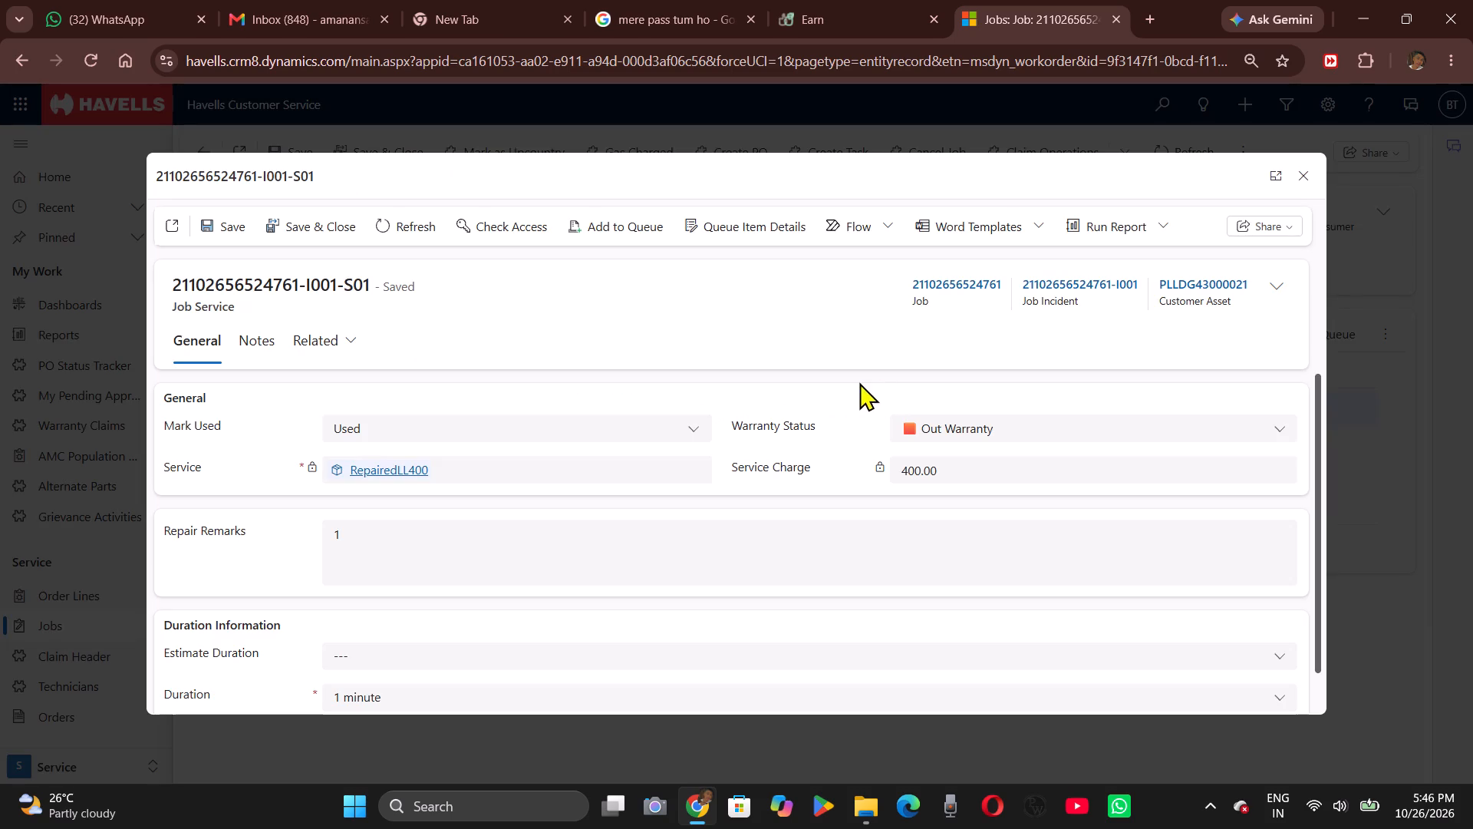
{"action": "left_click", "coordinate": [1309, 178]}
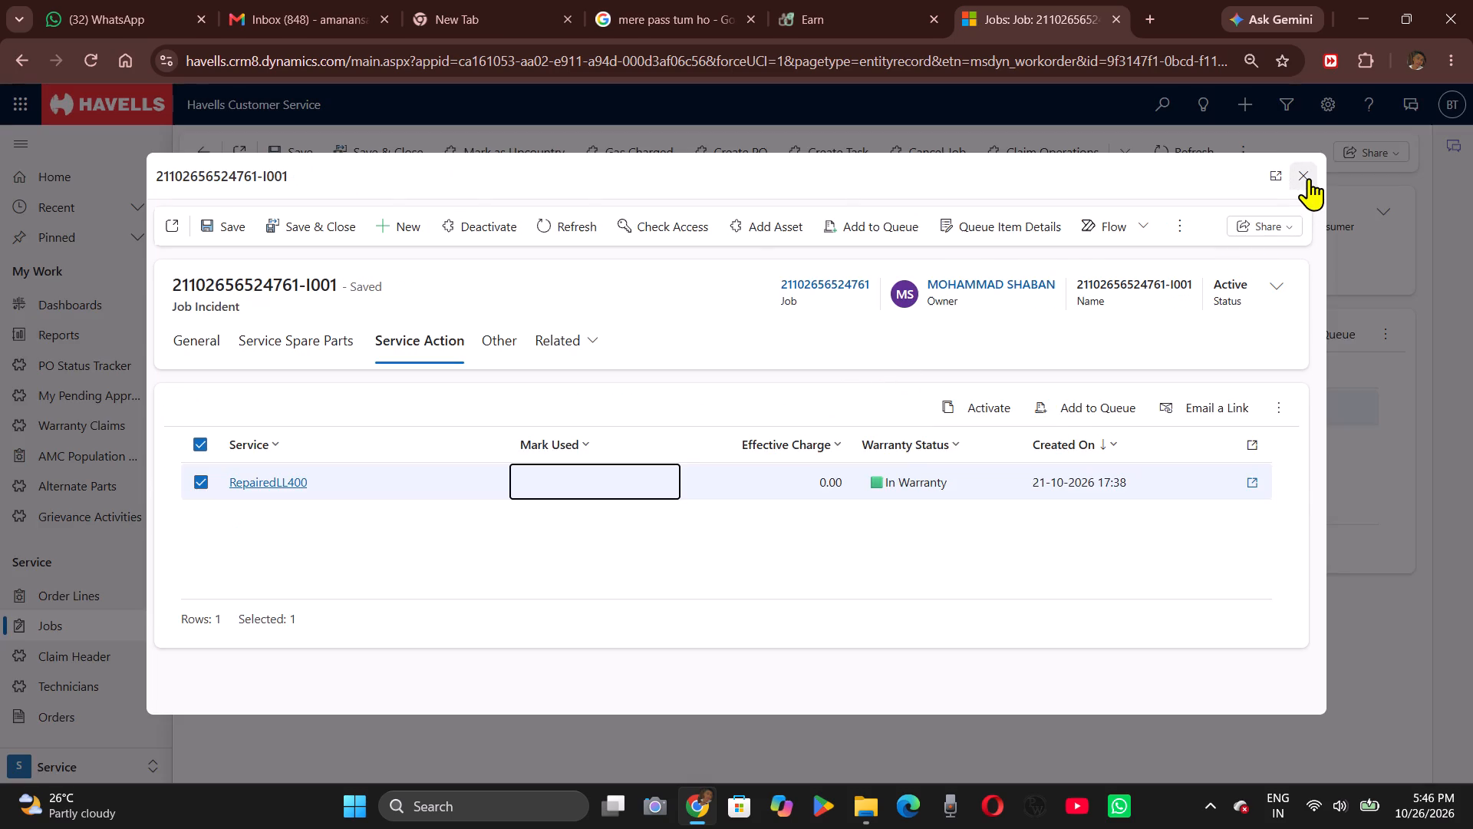
{"action": "left_click", "coordinate": [1297, 188]}
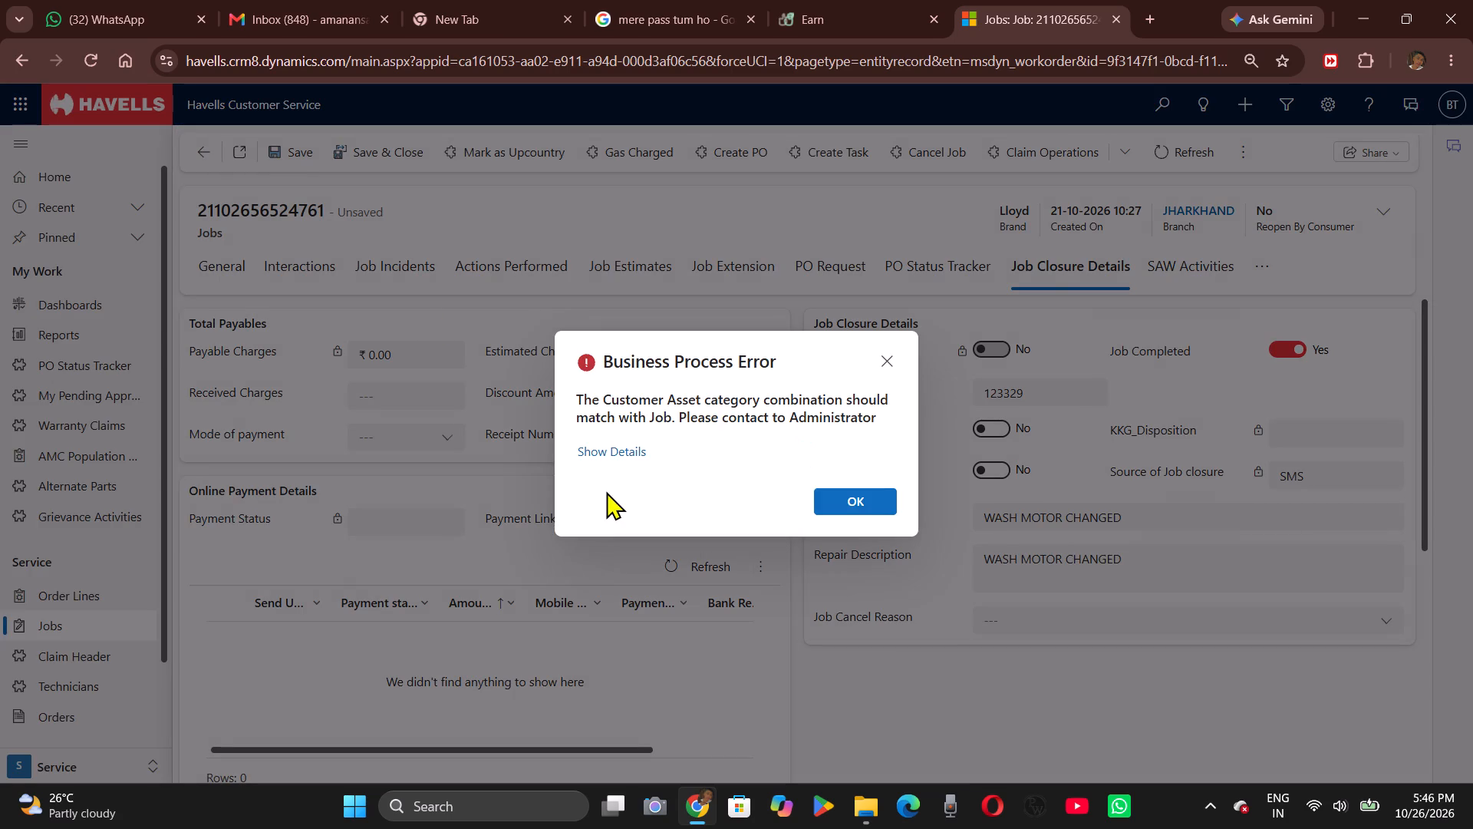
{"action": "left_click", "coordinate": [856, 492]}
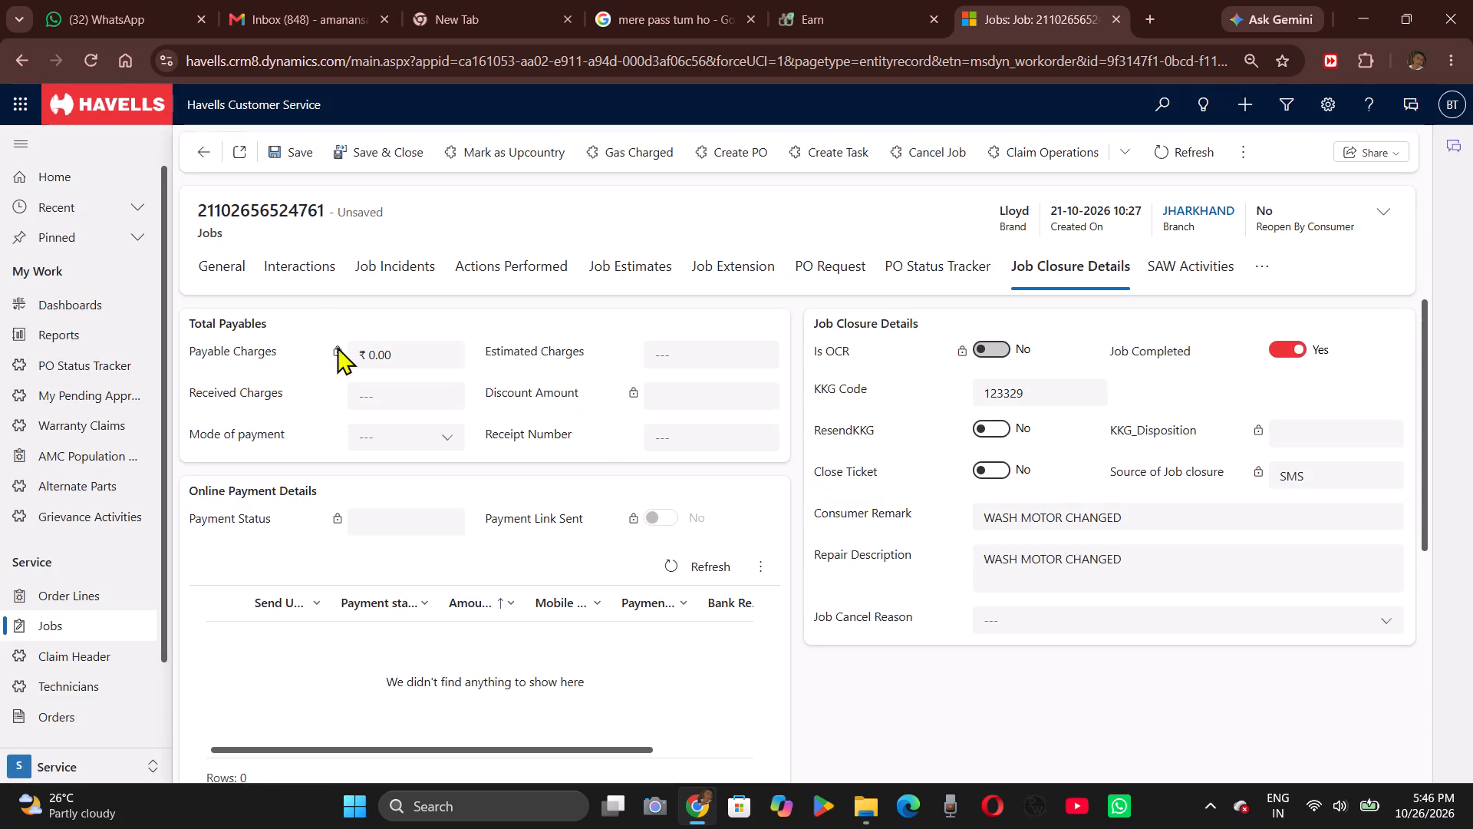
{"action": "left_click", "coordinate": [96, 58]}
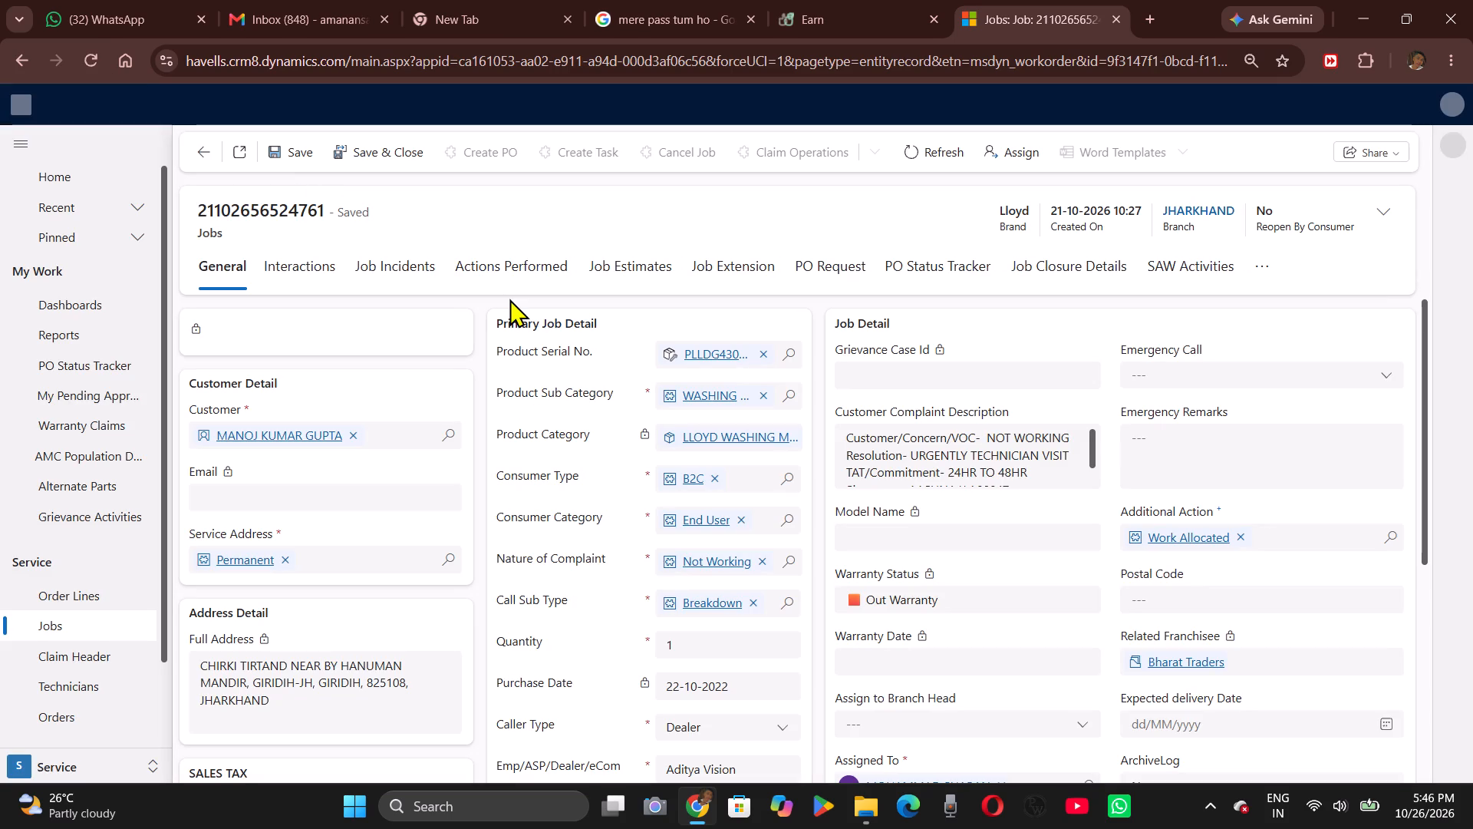
{"action": "left_click", "coordinate": [711, 353]}
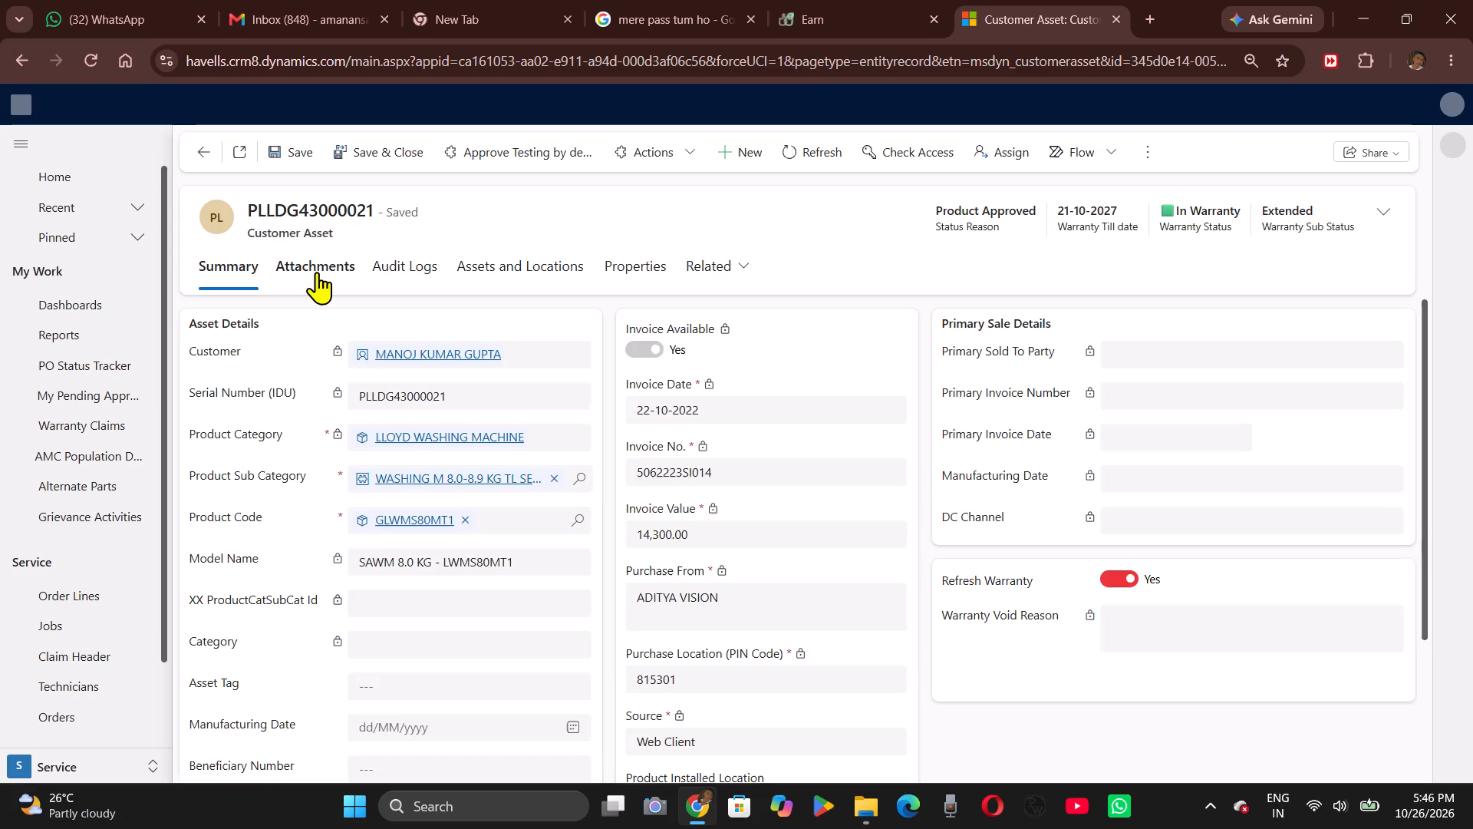
{"action": "left_click", "coordinate": [317, 272]}
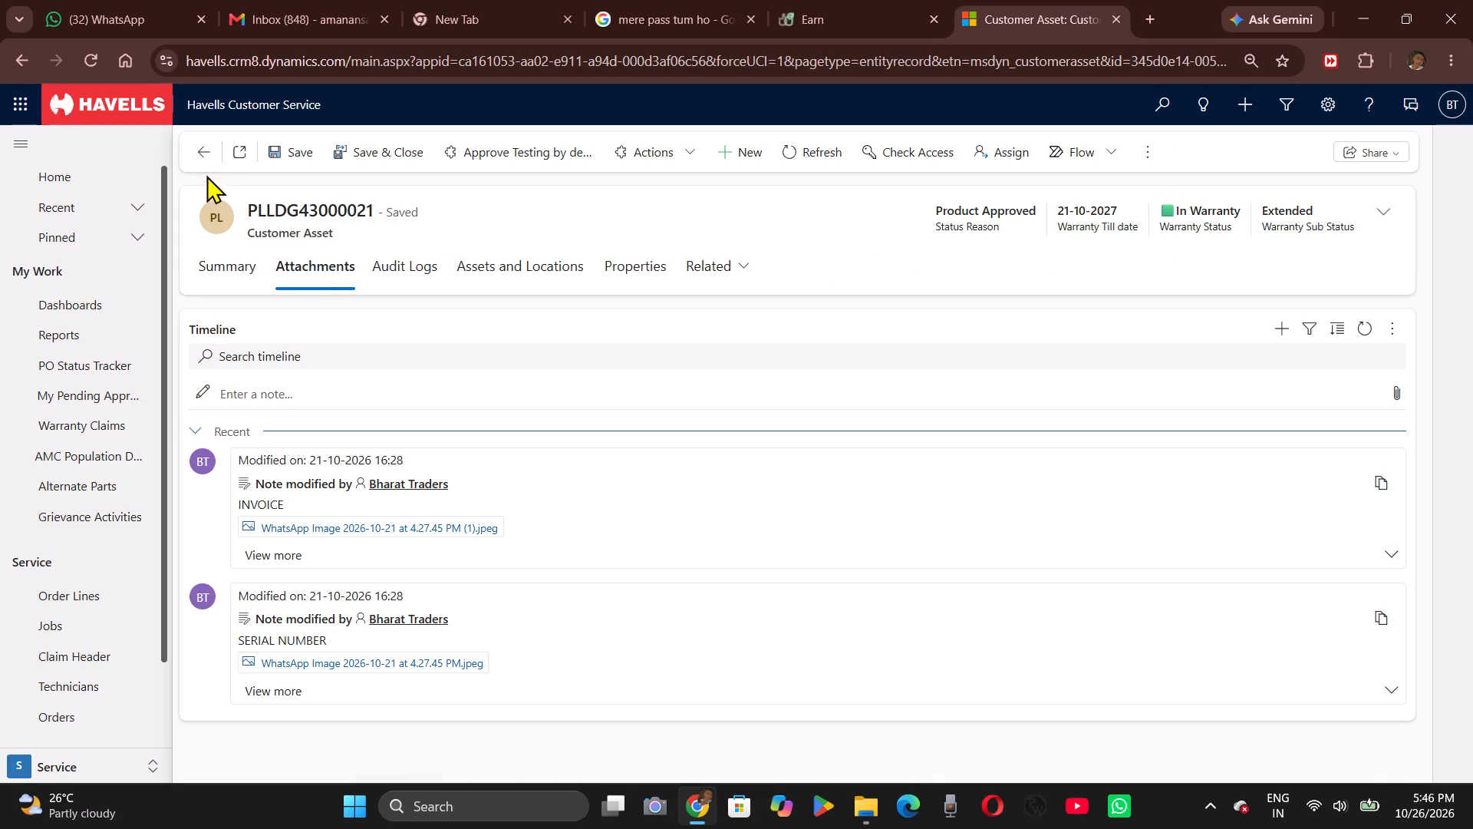
{"action": "left_click", "coordinate": [199, 160]}
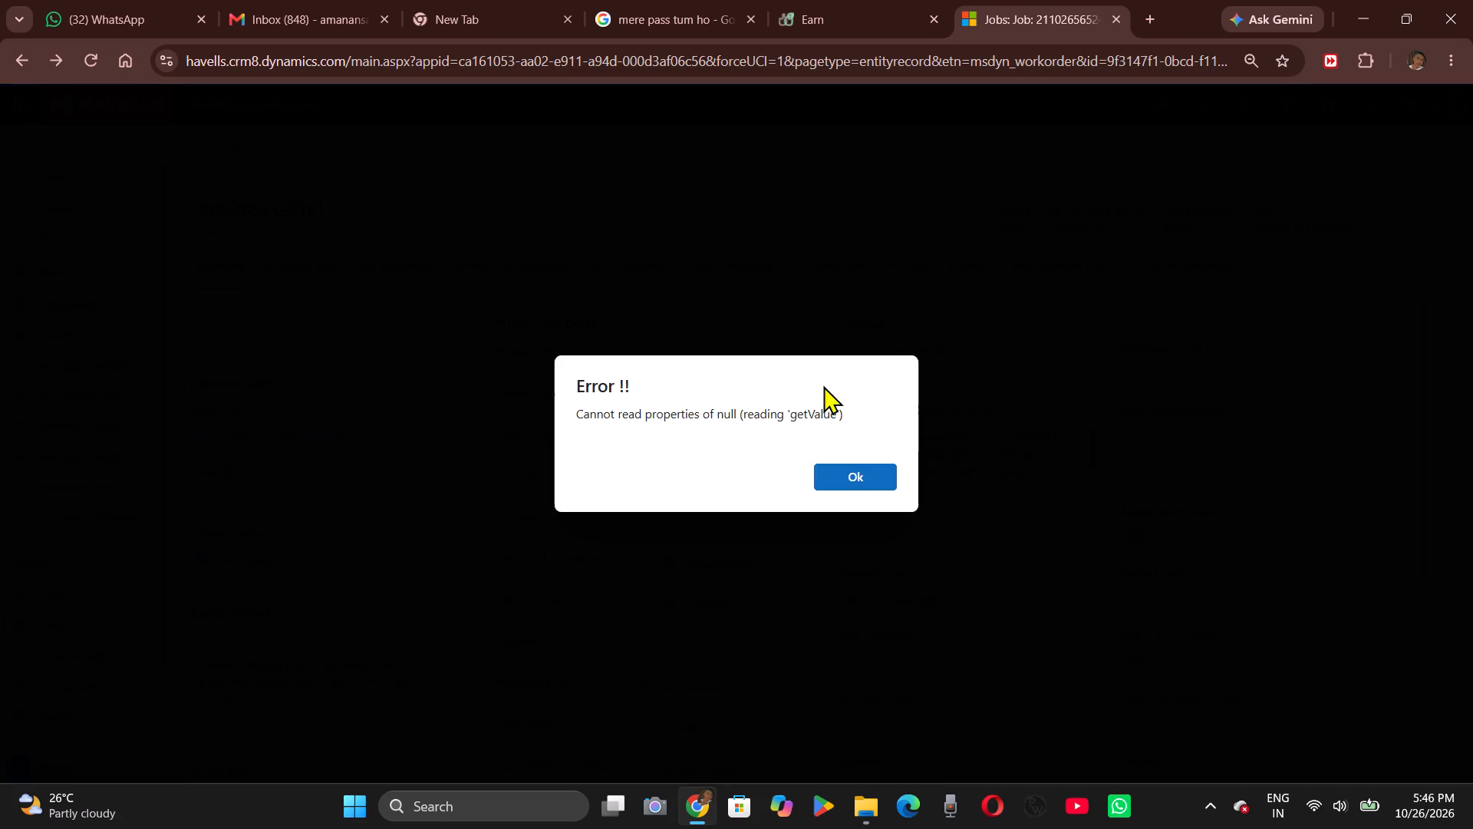
Dismiss the stacked error dialogs on the job page.
{"action": "triple_click", "coordinate": [888, 377]}
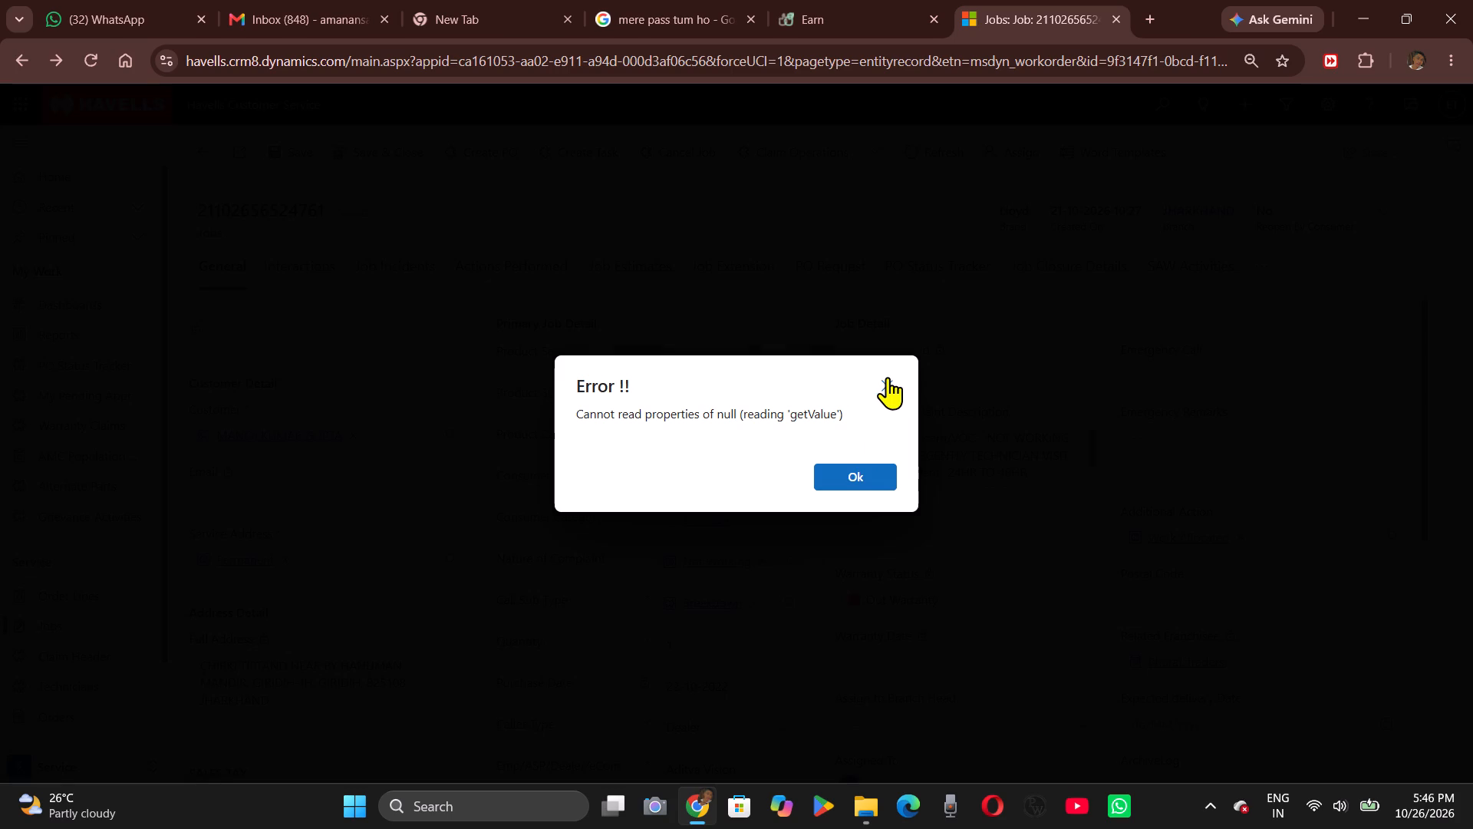
{"action": "left_click", "coordinate": [888, 377]}
{"action": "left_click", "coordinate": [888, 377]}
{"action": "left_click", "coordinate": [888, 377]}
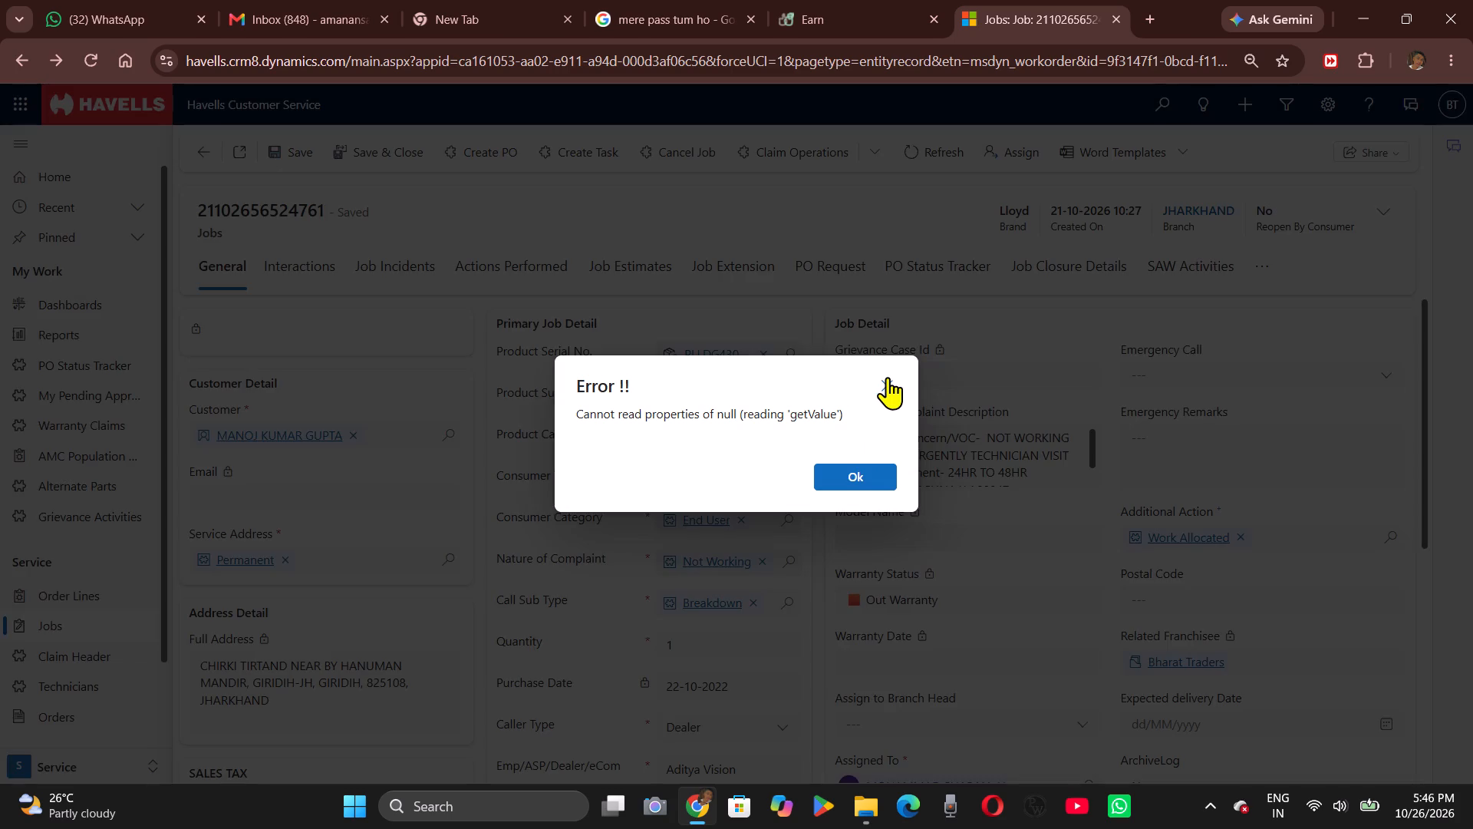
{"action": "left_click", "coordinate": [888, 377]}
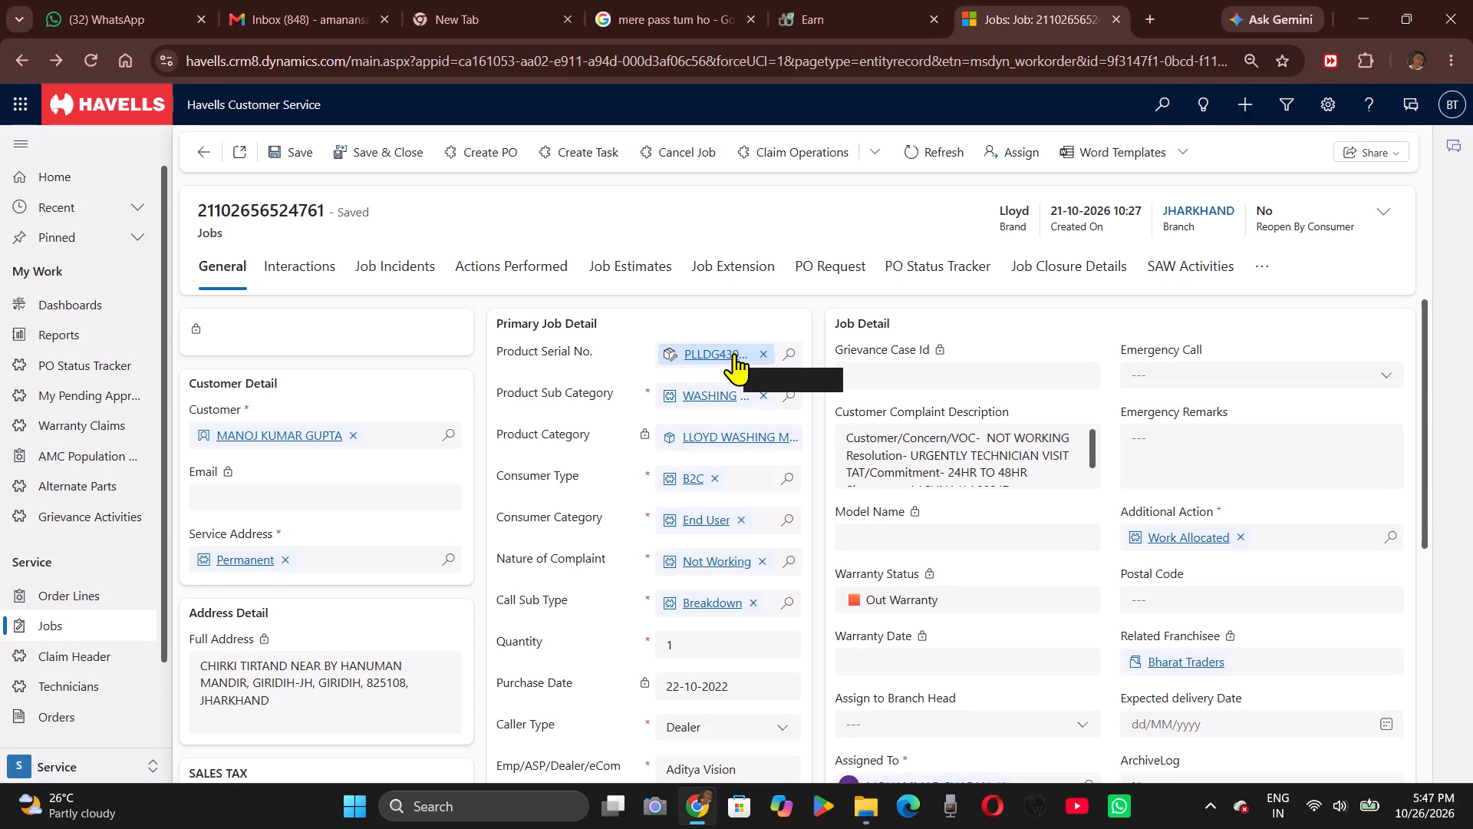
Clear the job's Product Serial No., dismiss the error dialogs, reselect asset PLLDG43000021, and save the job.
{"action": "left_click", "coordinate": [772, 353]}
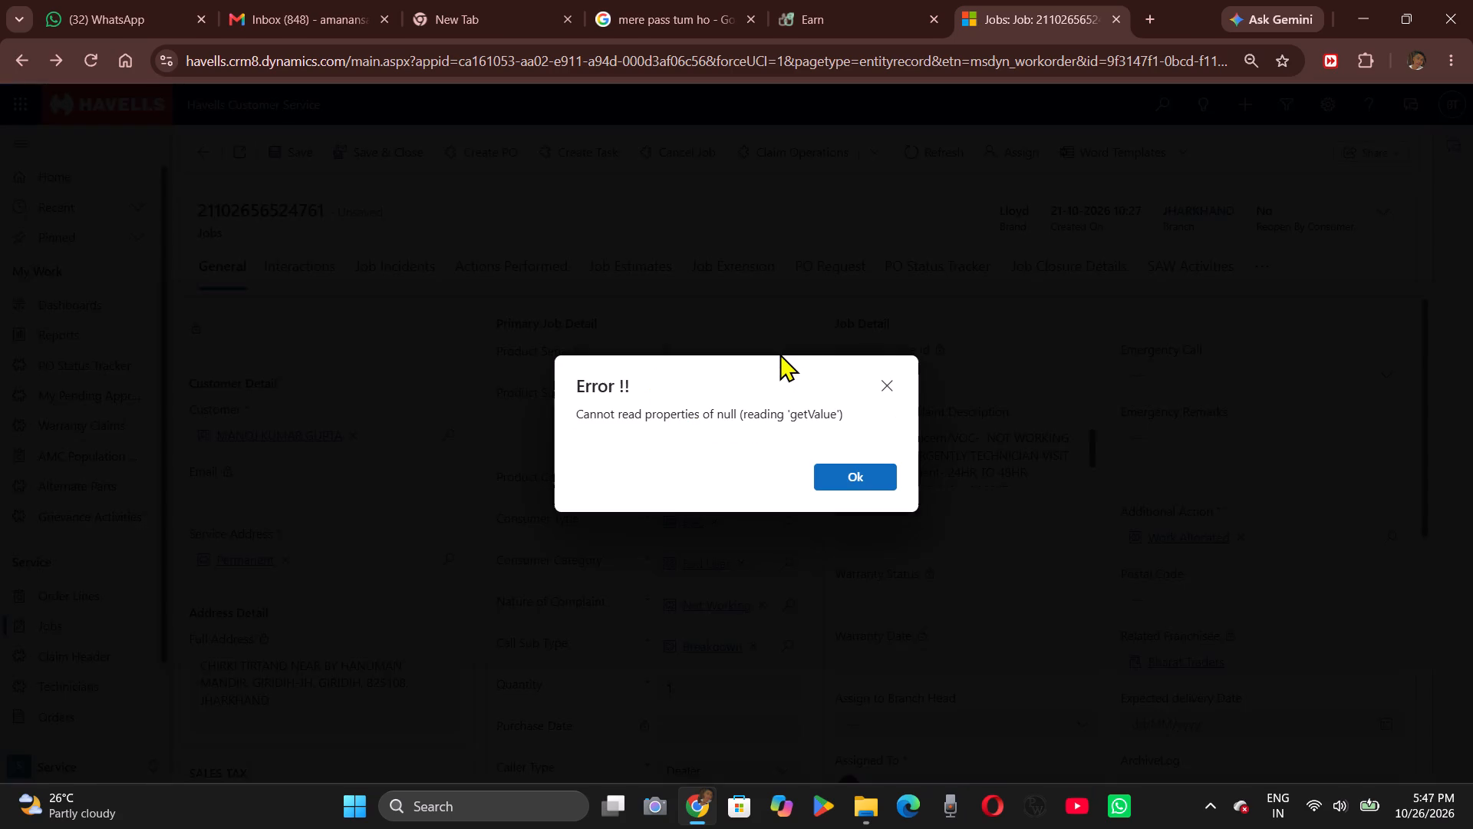
{"action": "left_click", "coordinate": [779, 353]}
{"action": "left_click", "coordinate": [888, 388]}
{"action": "left_click", "coordinate": [888, 388]}
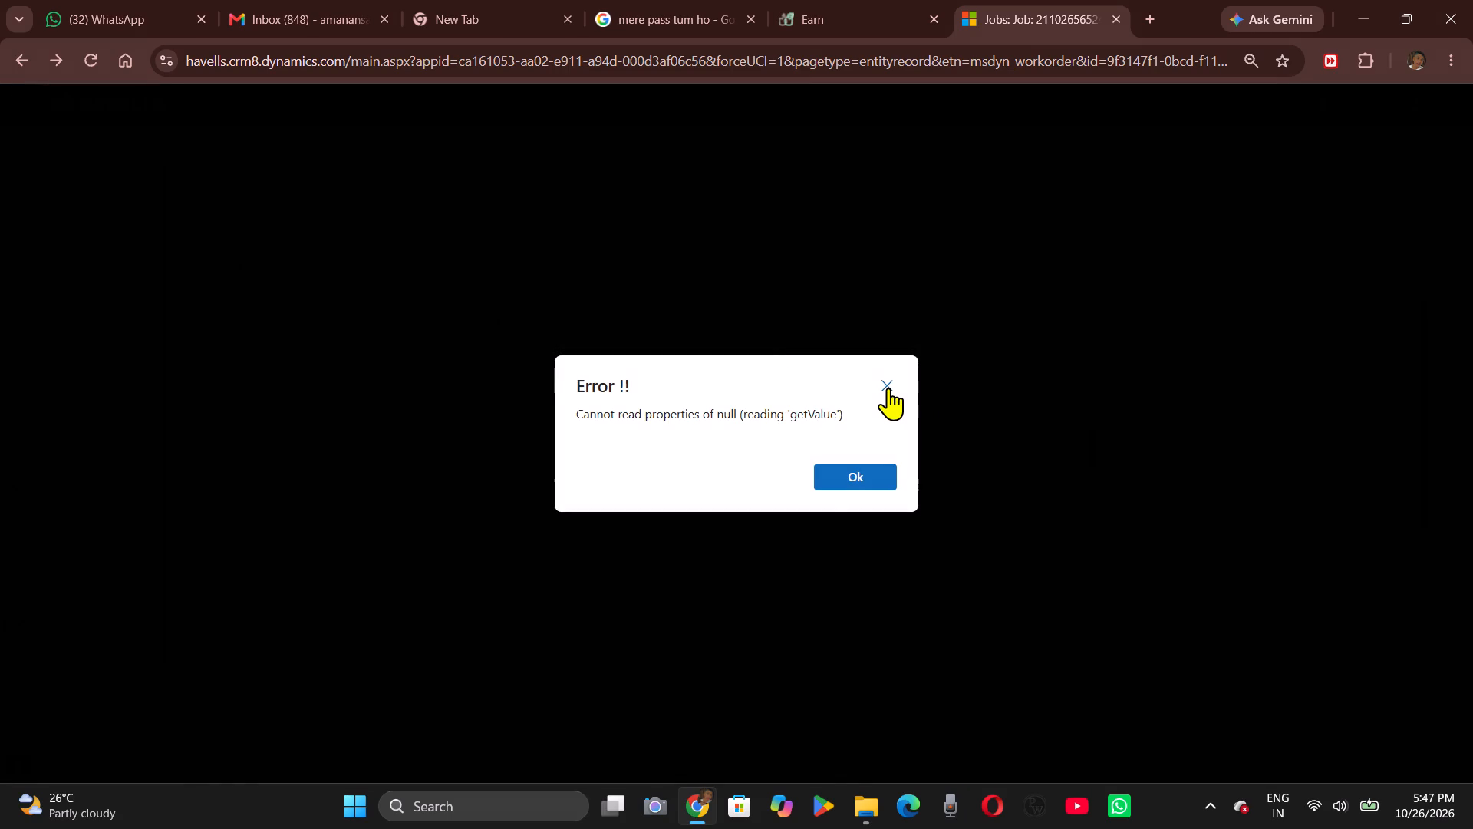
{"action": "left_click", "coordinate": [888, 388]}
{"action": "left_click", "coordinate": [888, 388]}
{"action": "left_click", "coordinate": [888, 388]}
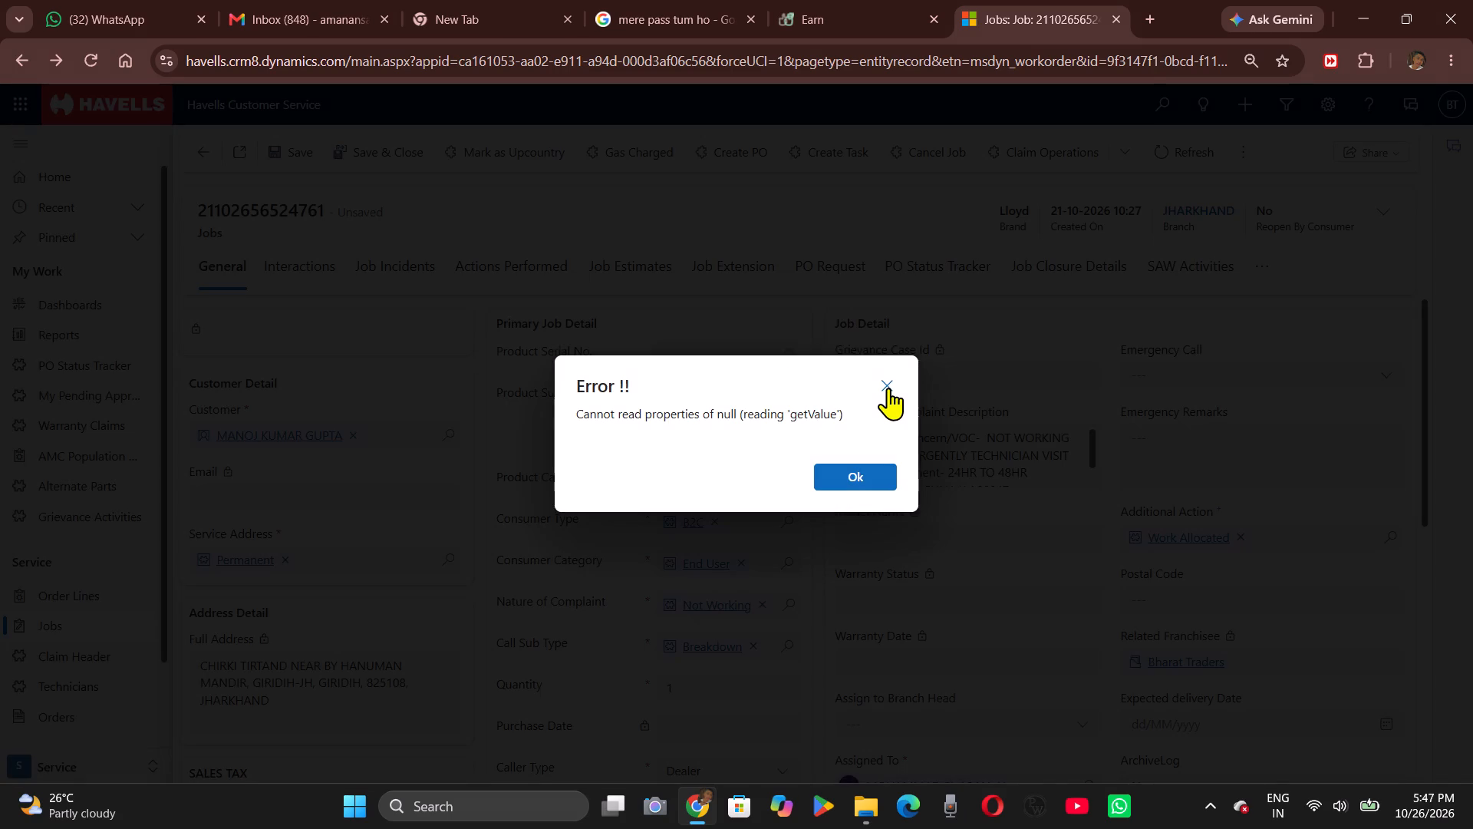
{"action": "left_click", "coordinate": [888, 388]}
{"action": "left_click", "coordinate": [888, 388]}
{"action": "left_click", "coordinate": [888, 388]}
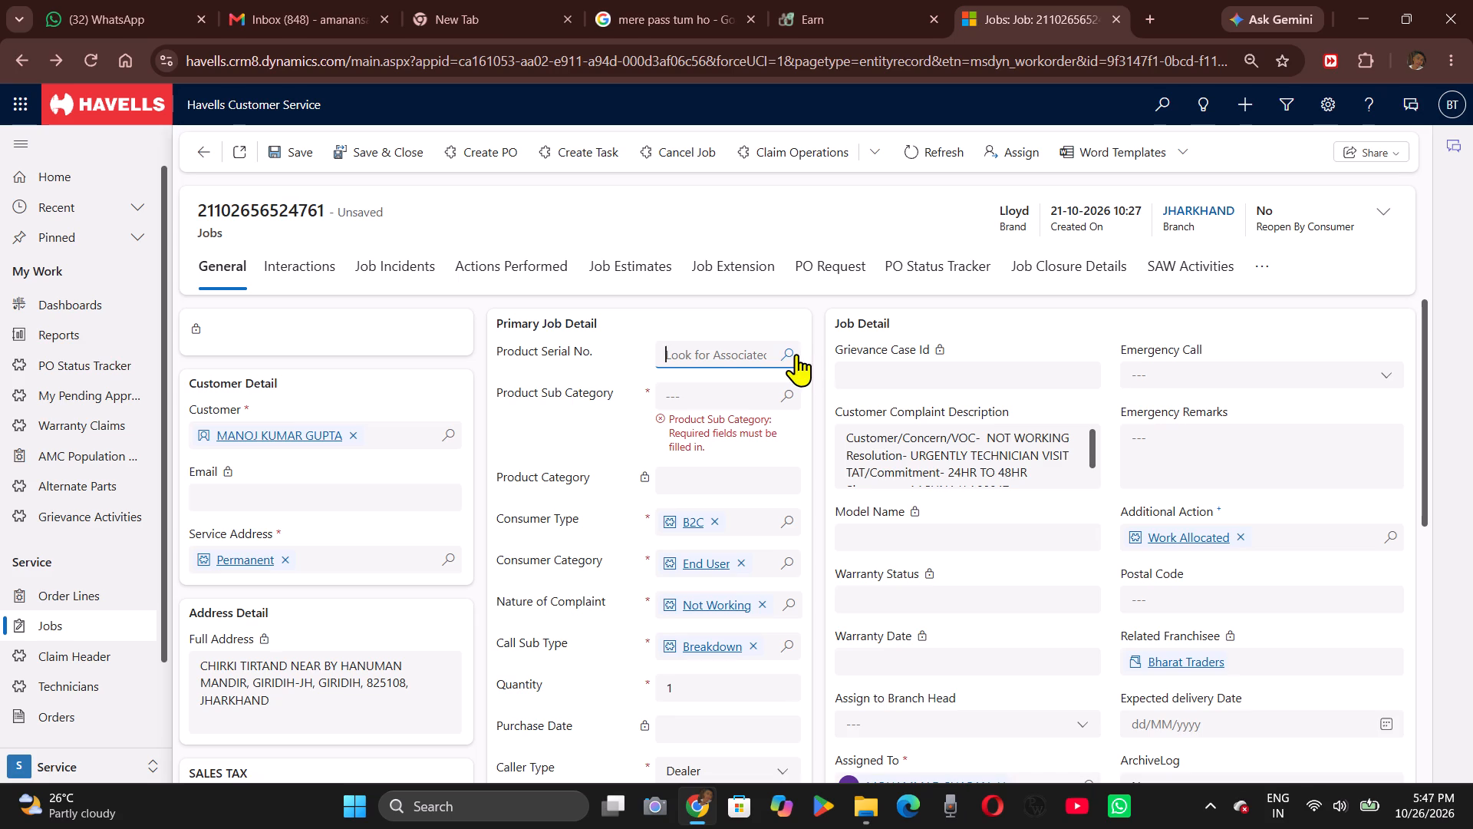
{"action": "left_click", "coordinate": [796, 354]}
{"action": "left_click", "coordinate": [761, 414]}
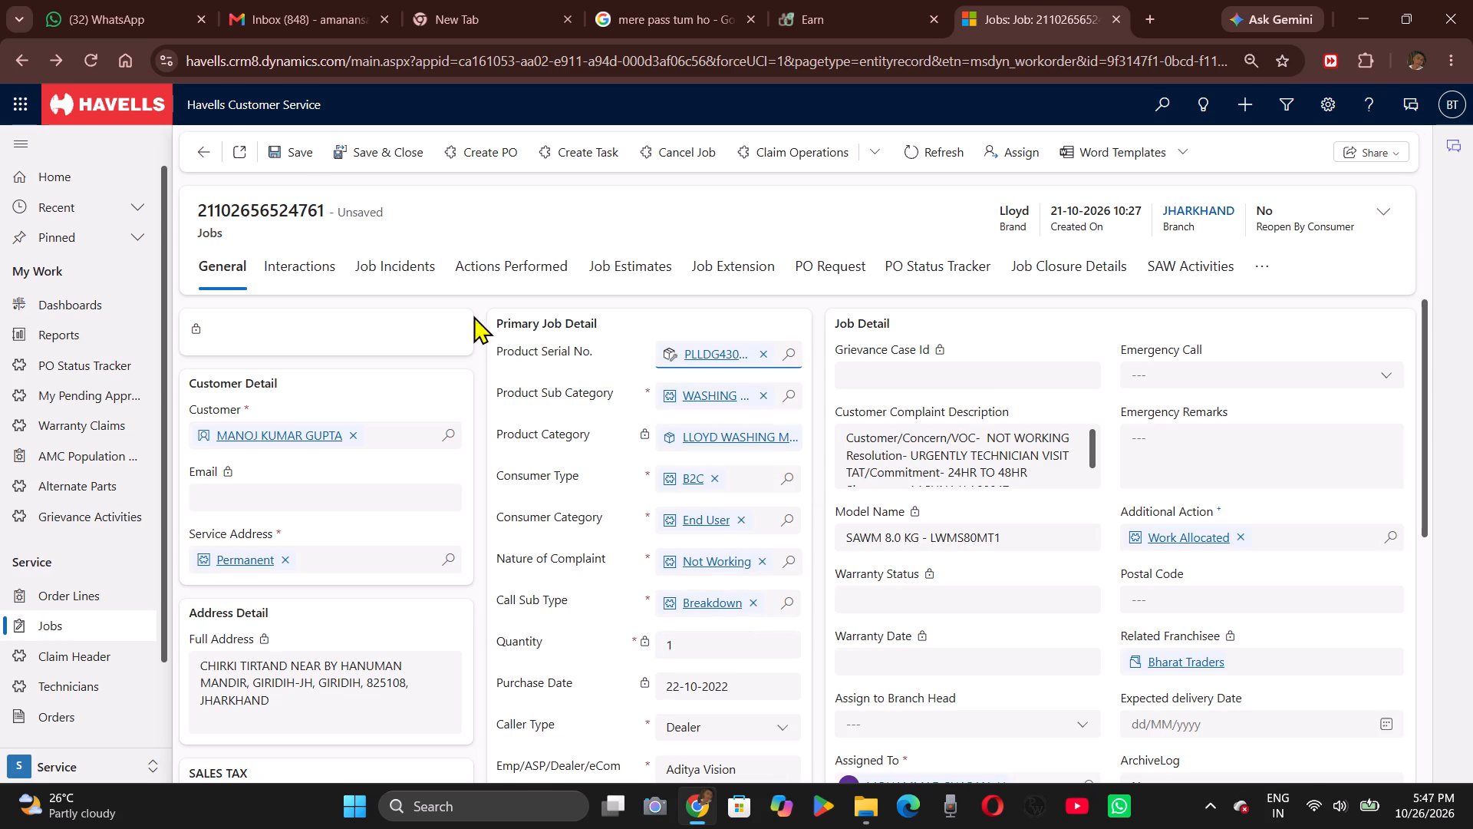
{"action": "left_click", "coordinate": [291, 157]}
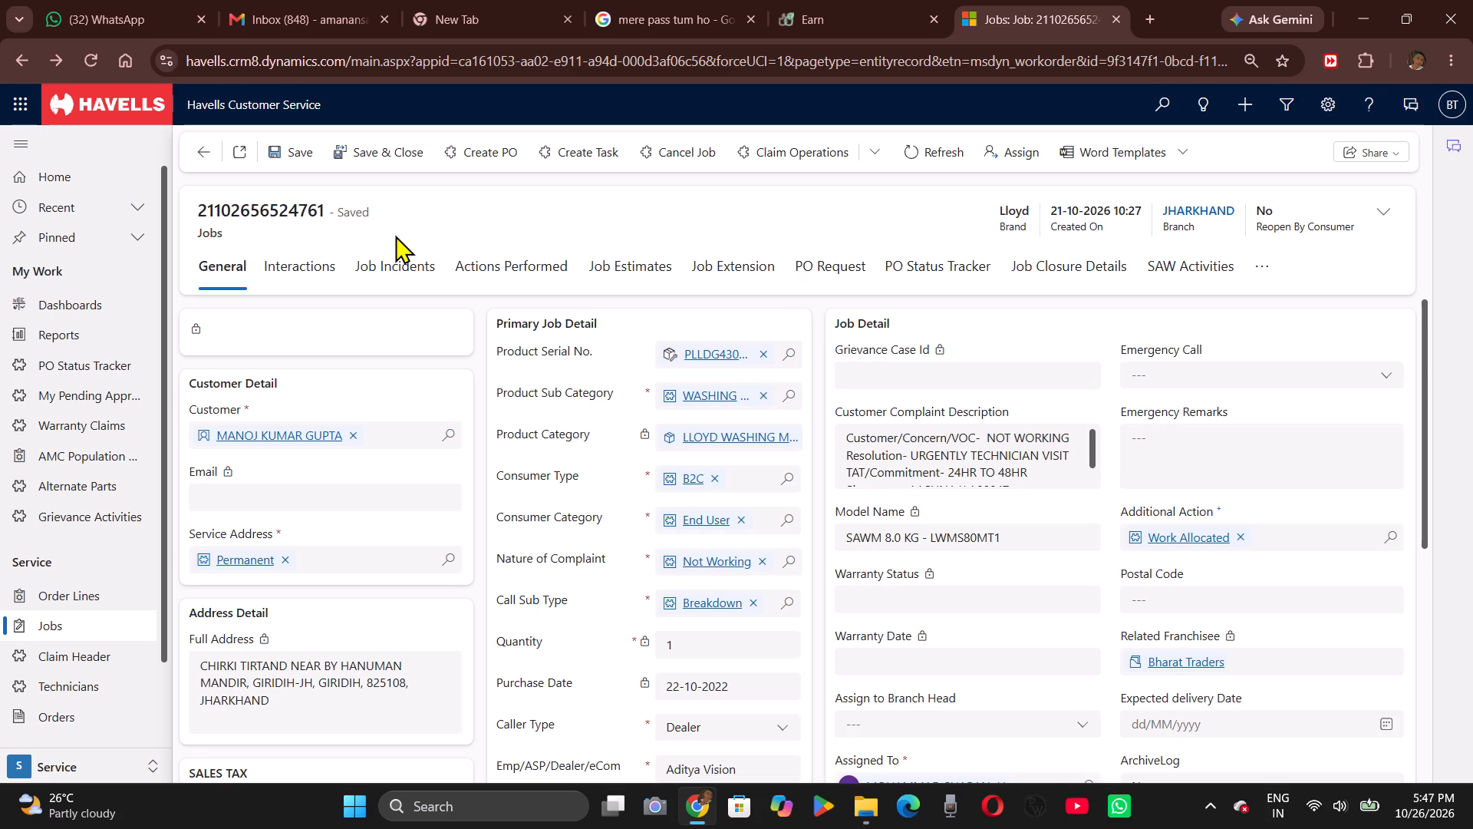
{"action": "left_click", "coordinate": [427, 278]}
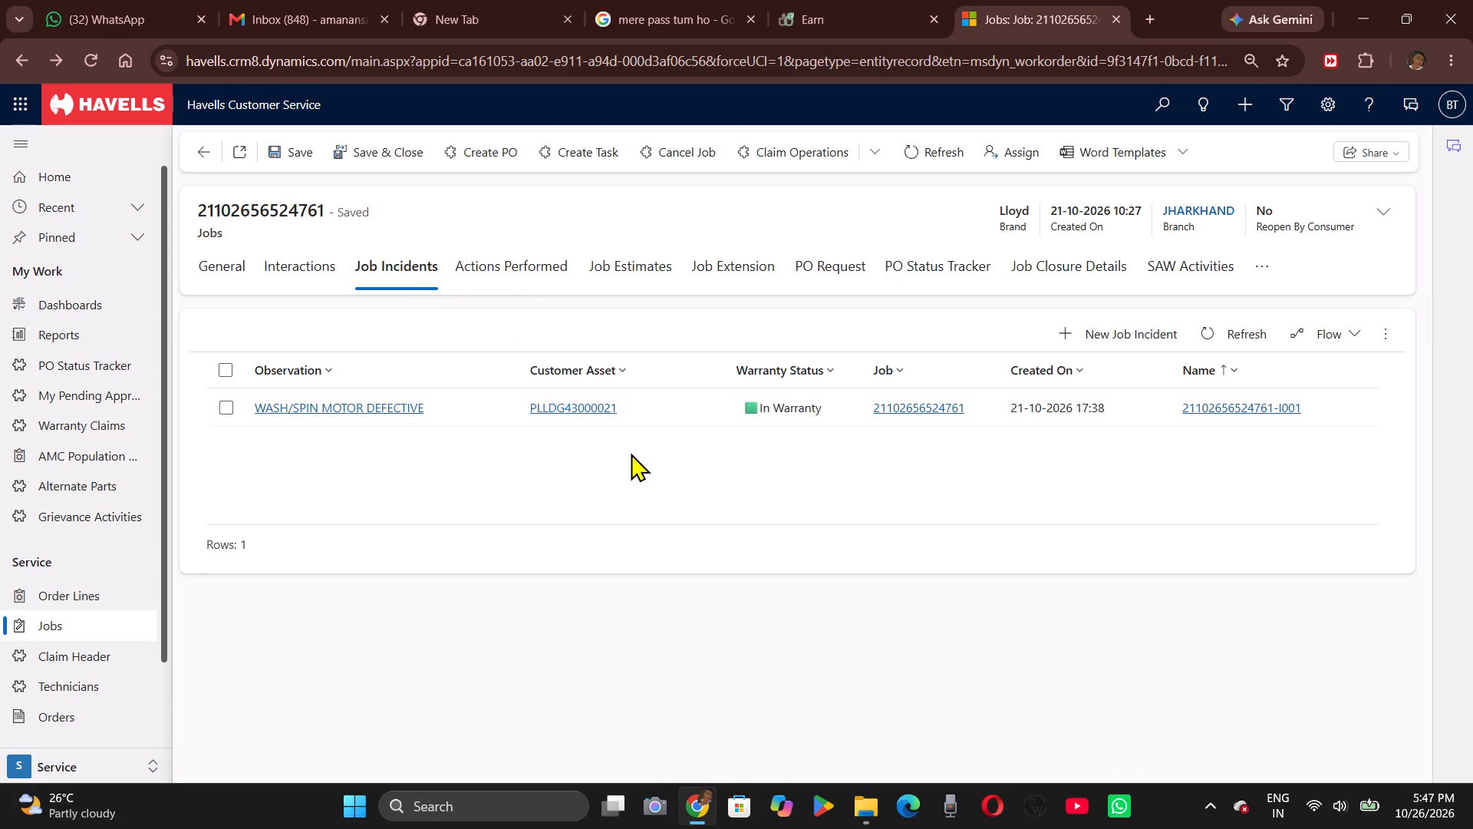
{"action": "left_click", "coordinate": [1037, 263]}
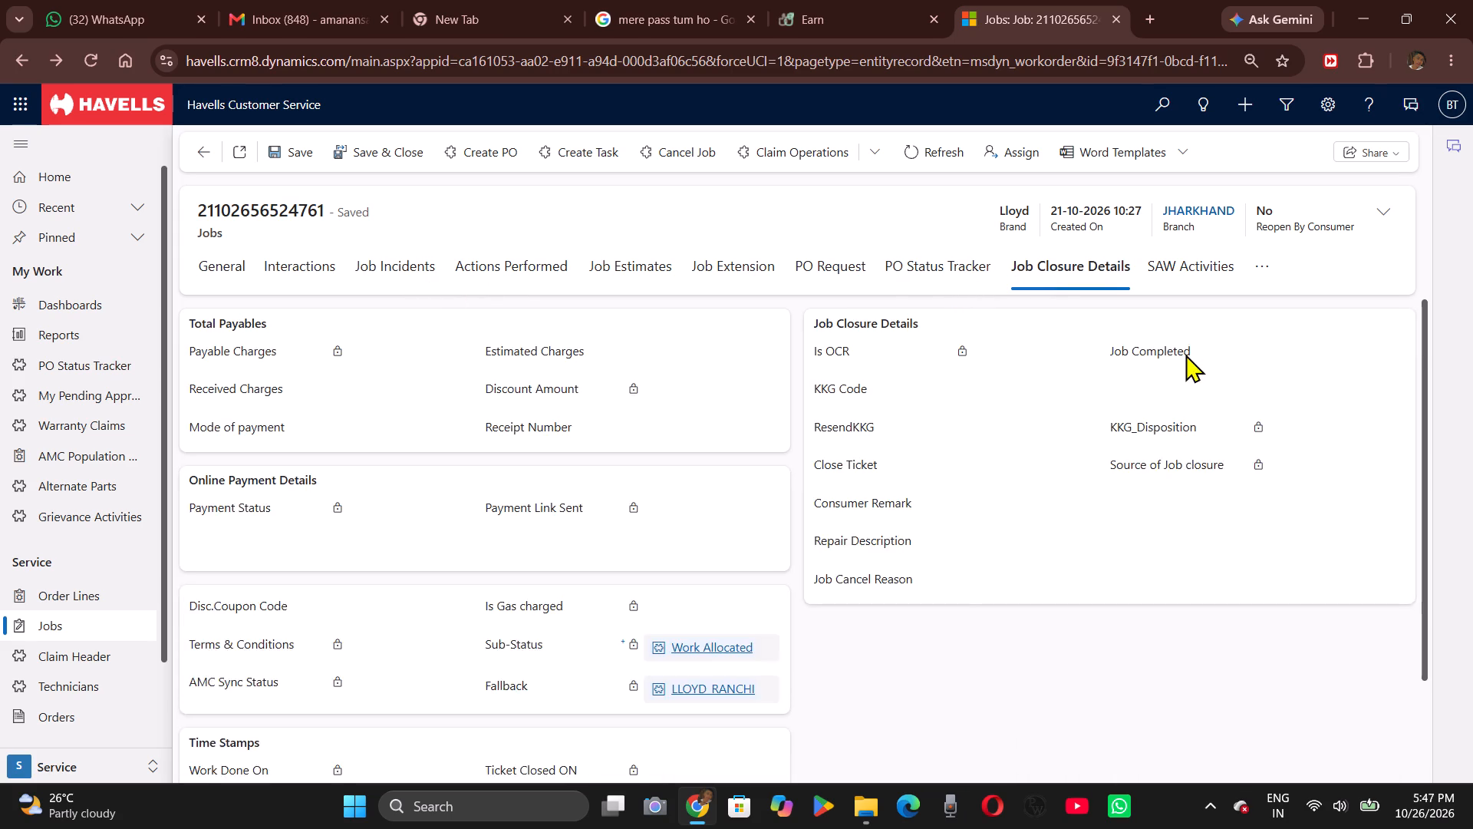
{"action": "left_click", "coordinate": [1280, 345]}
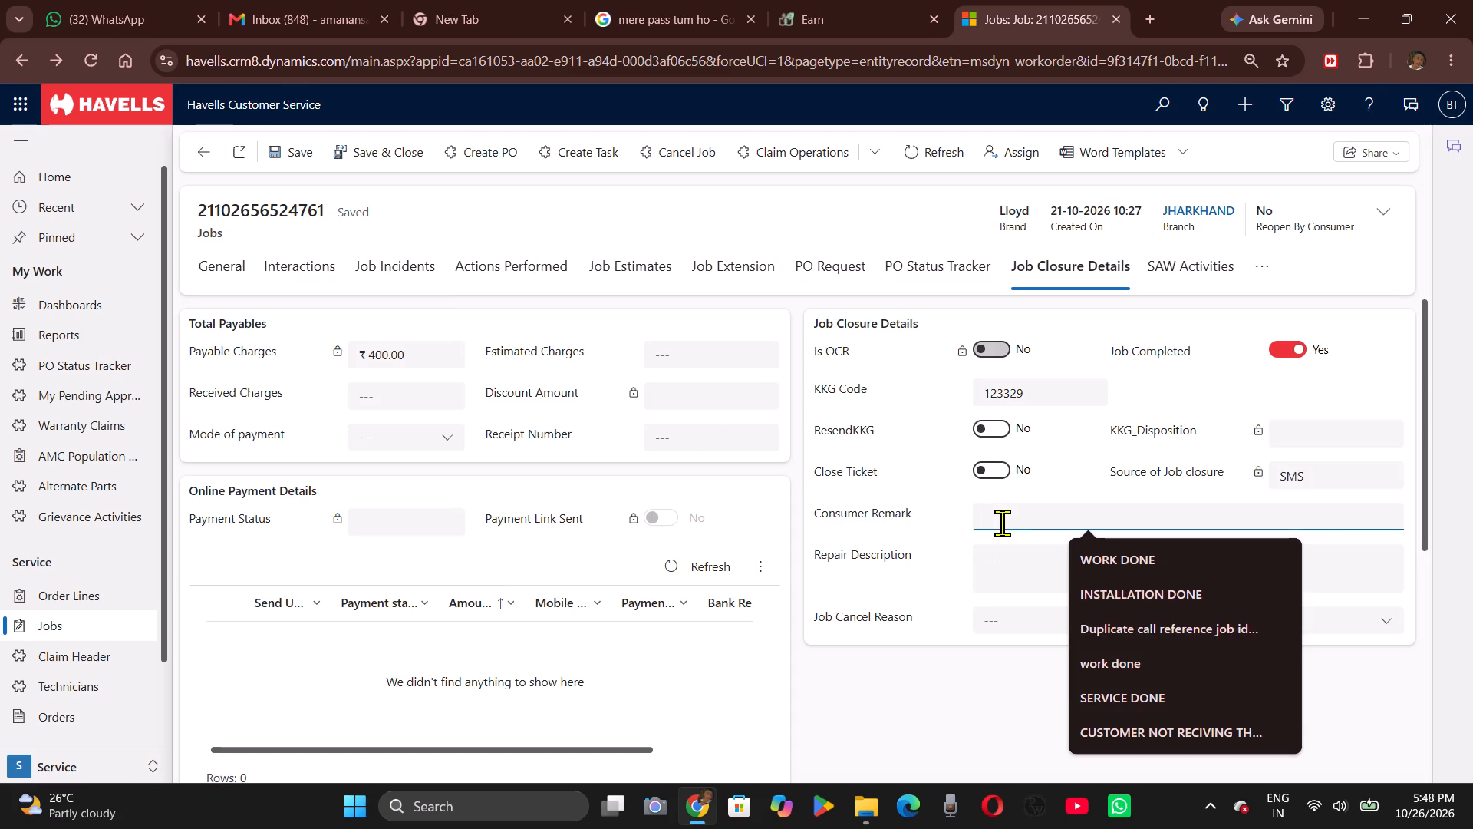
{"action": "left_click", "coordinate": [1160, 553]}
{"action": "triple_click", "coordinate": [1102, 520]}
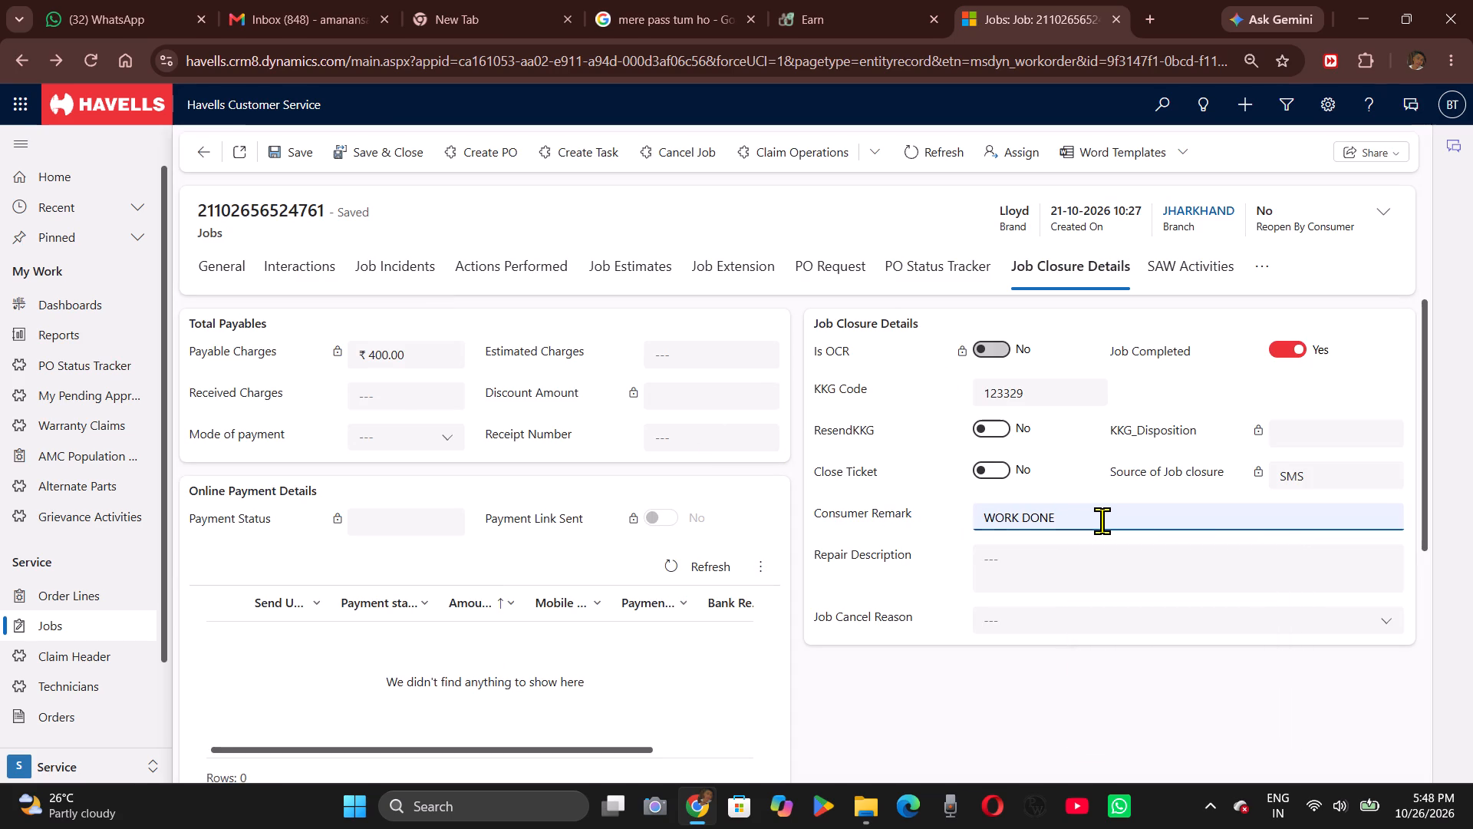
{"action": "key", "text": "ctrl+c"}
{"action": "key", "text": "ctrl+c"}
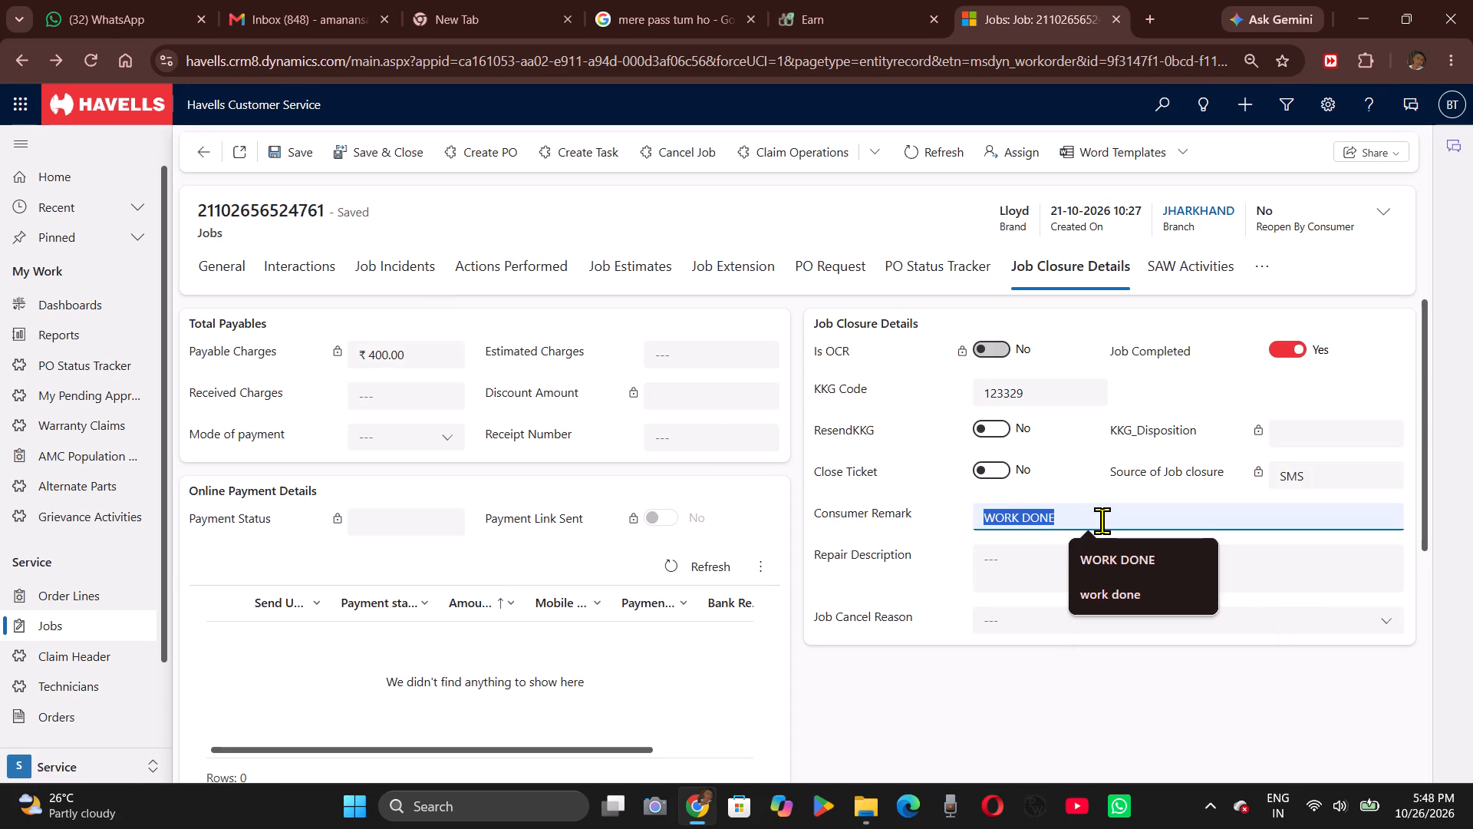
{"action": "left_click", "coordinate": [1041, 551]}
{"action": "key", "text": "ctrl+v"}
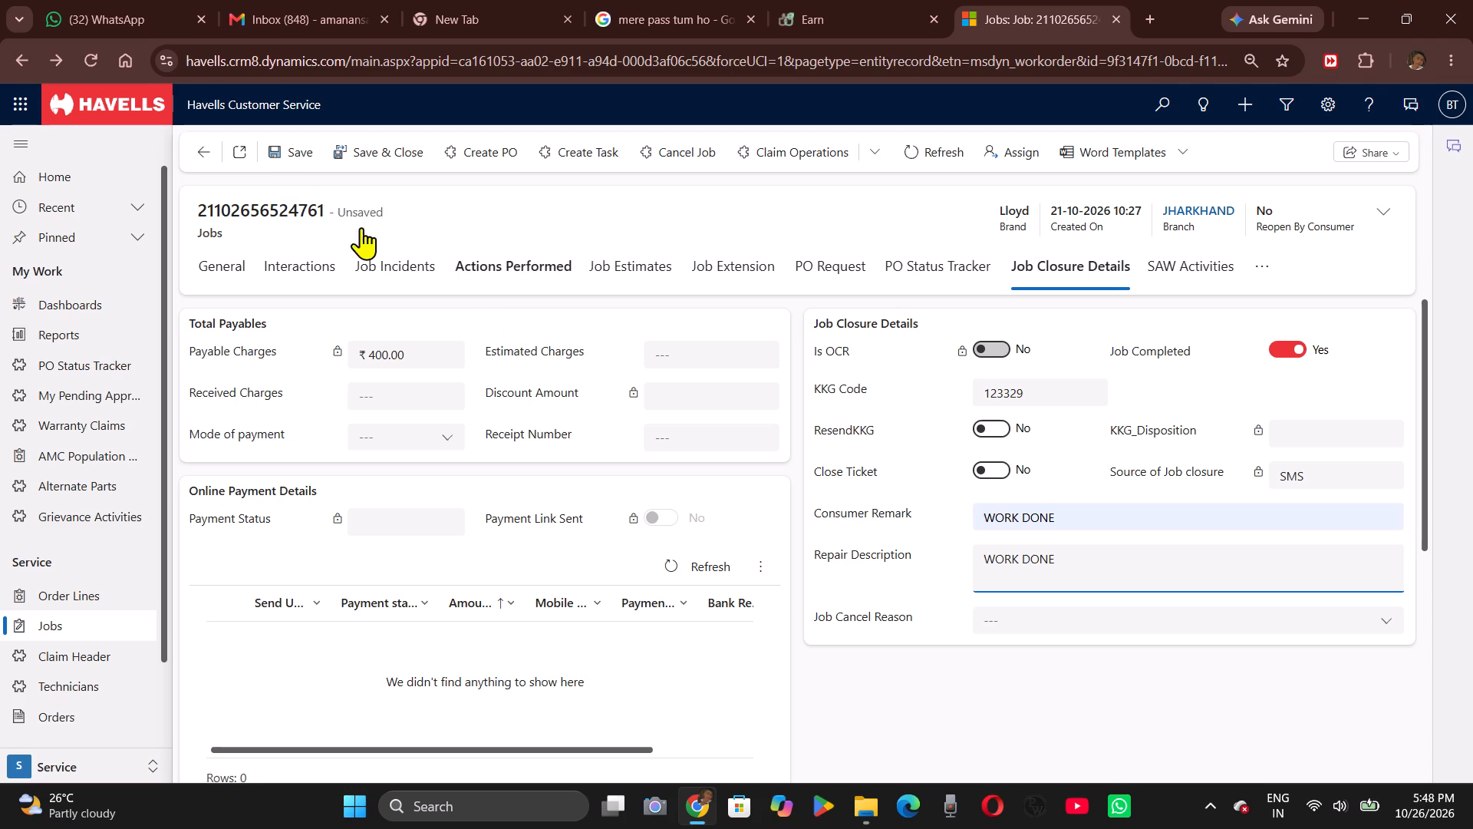
{"action": "left_click", "coordinate": [284, 166]}
{"action": "left_click", "coordinate": [284, 155]}
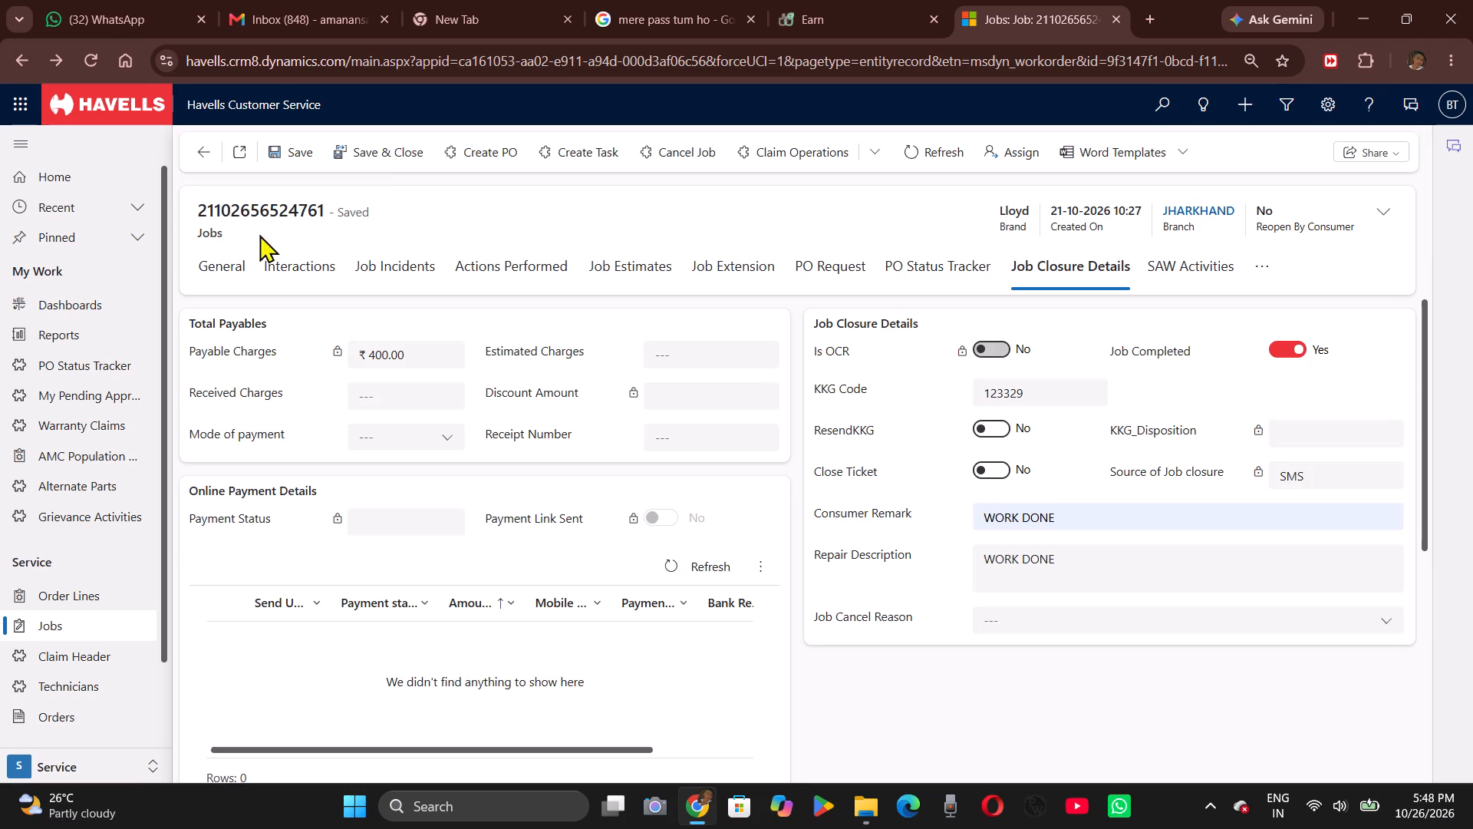
Check the job's general details, including Additional Action and Warranty Status, and return to the Active Jobs list.
{"action": "left_click_drag", "start_coordinate": [236, 252], "coordinate": [230, 262]}
{"action": "left_click", "coordinate": [230, 262]}
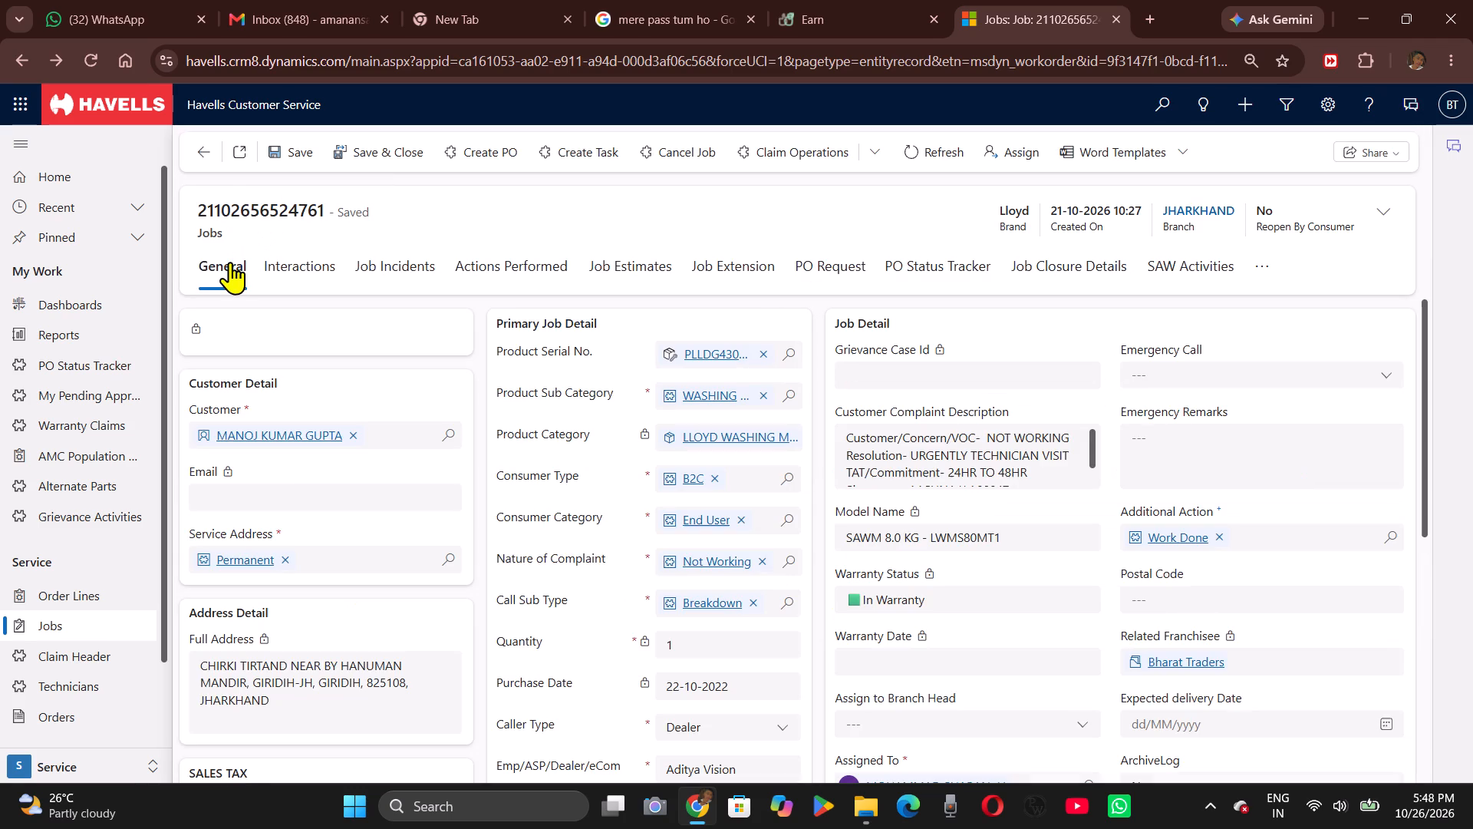
{"action": "left_click", "coordinate": [199, 152]}
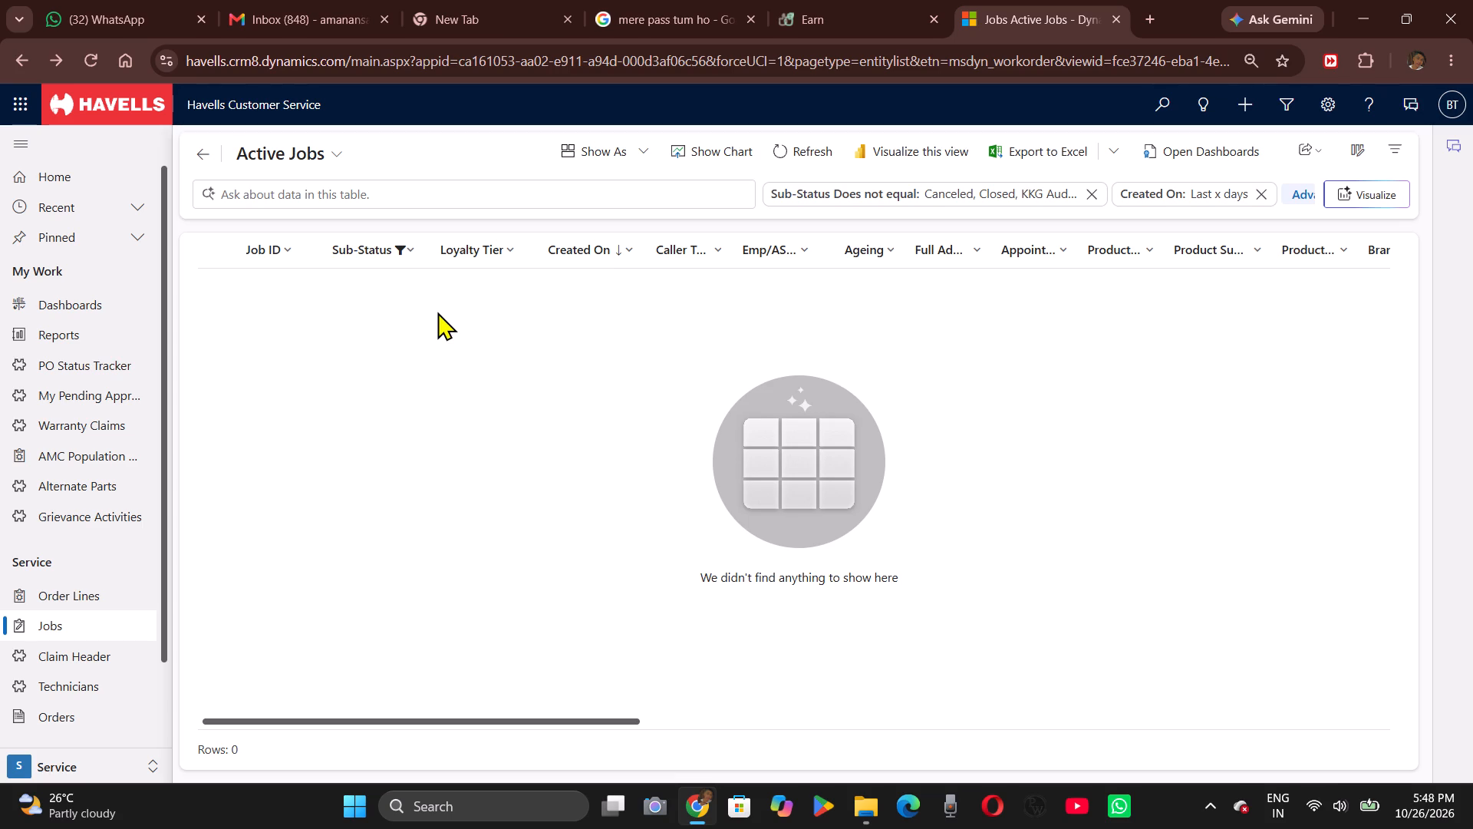
{"action": "scroll", "coordinate": [437, 312], "scroll_direction": "up", "scroll_amount": 2}
{"action": "left_click", "coordinate": [104, 633]}
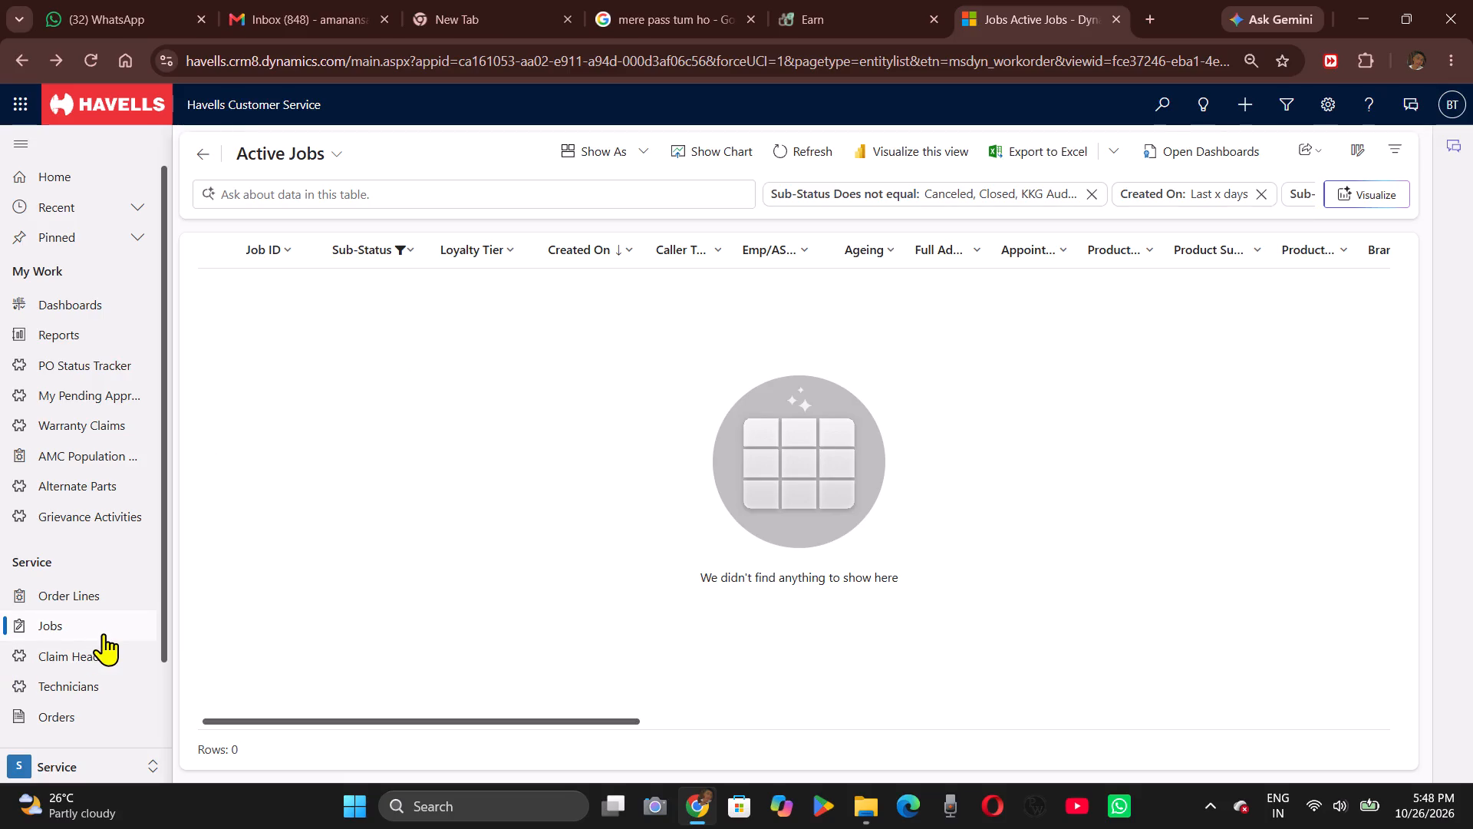
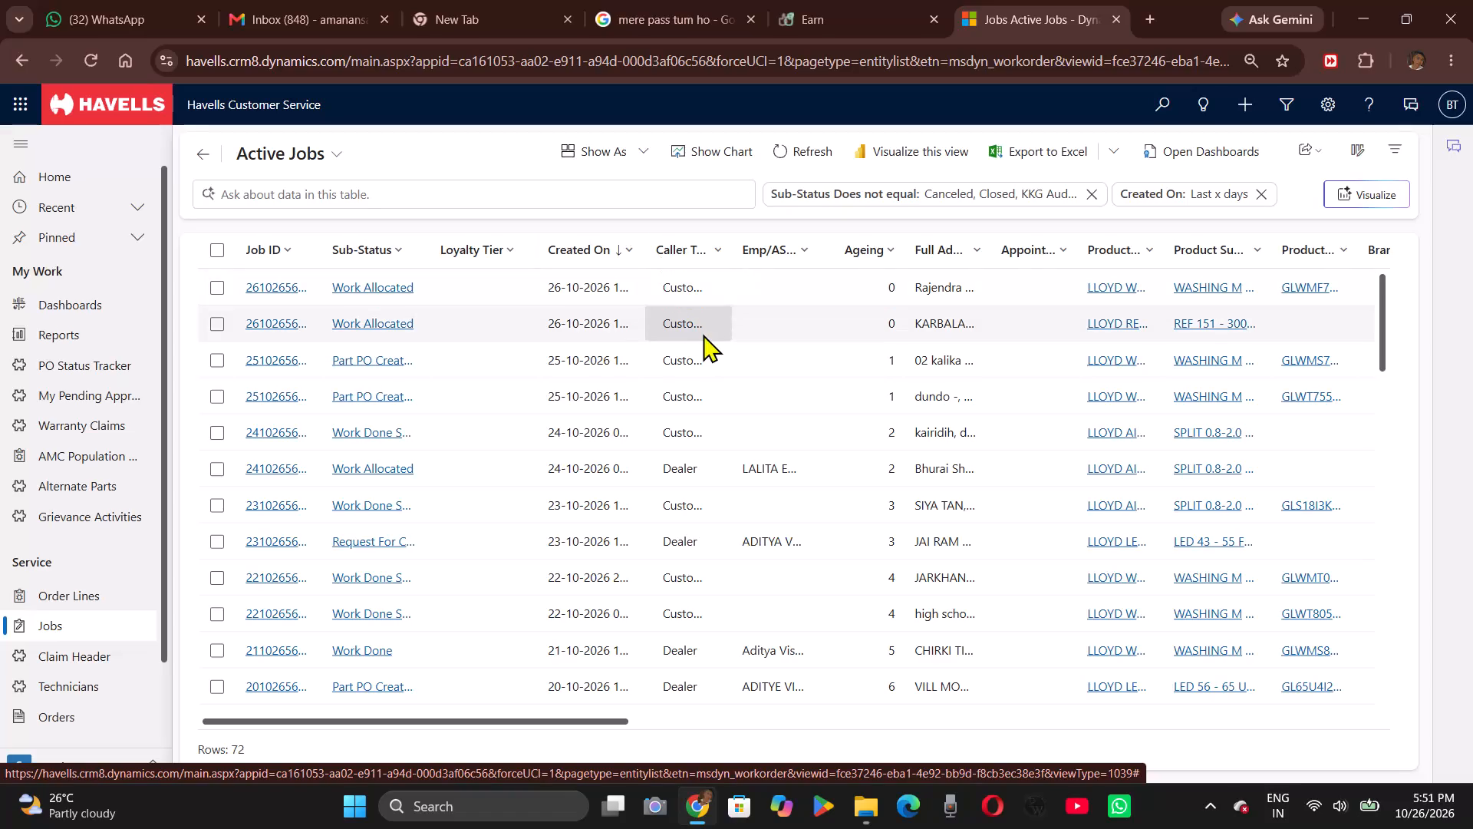
Review the Active Jobs list across its columns, from Job ID and Sub-Status to product, complaint, owner, customer and branch details.
{"action": "scroll", "coordinate": [703, 334], "scroll_direction": "left", "scroll_amount": 3}
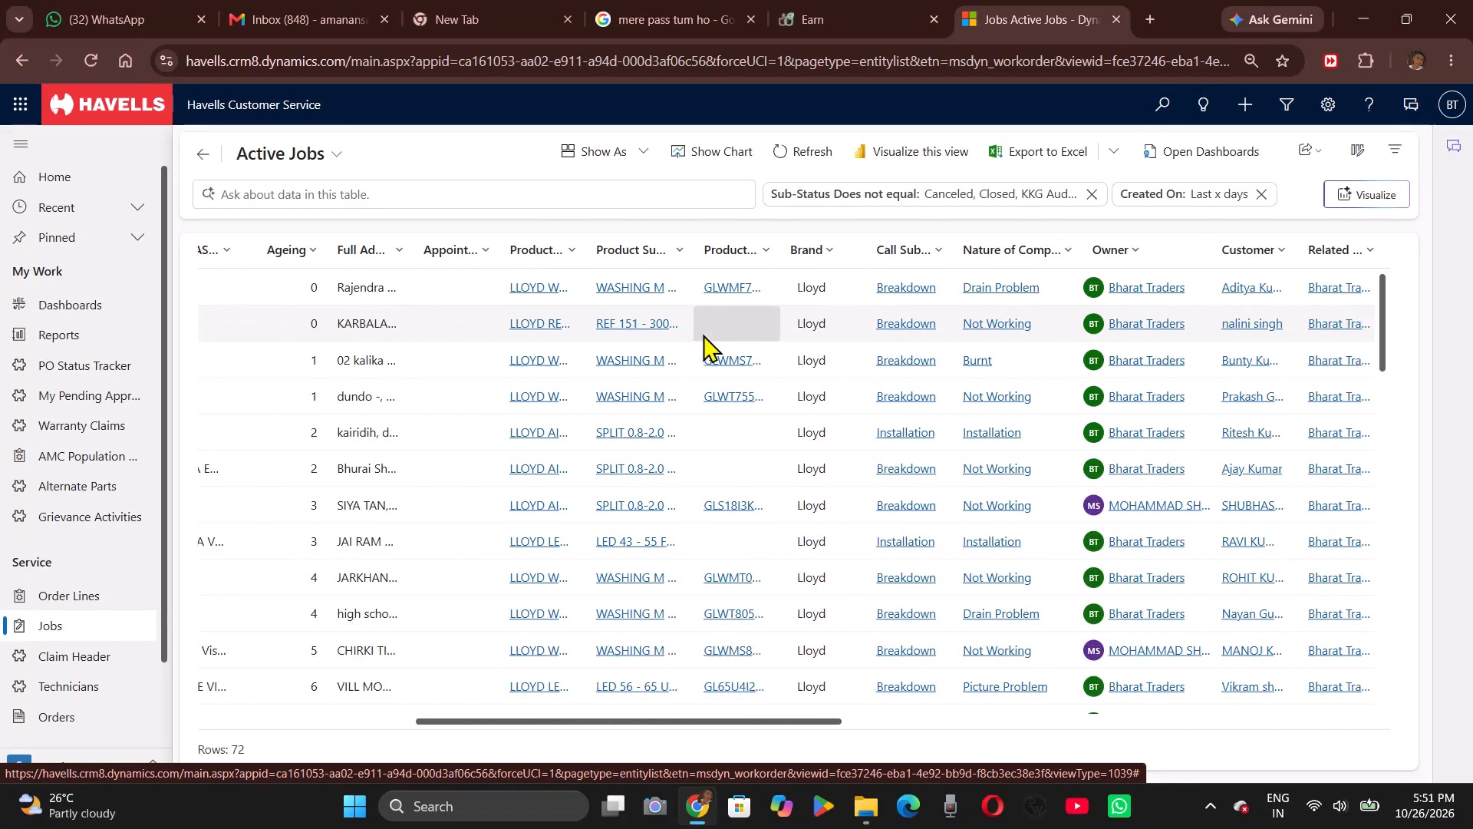
{"action": "scroll", "coordinate": [703, 334], "scroll_direction": "left", "scroll_amount": 1}
{"action": "scroll", "coordinate": [703, 334], "scroll_direction": "up", "scroll_amount": 1}
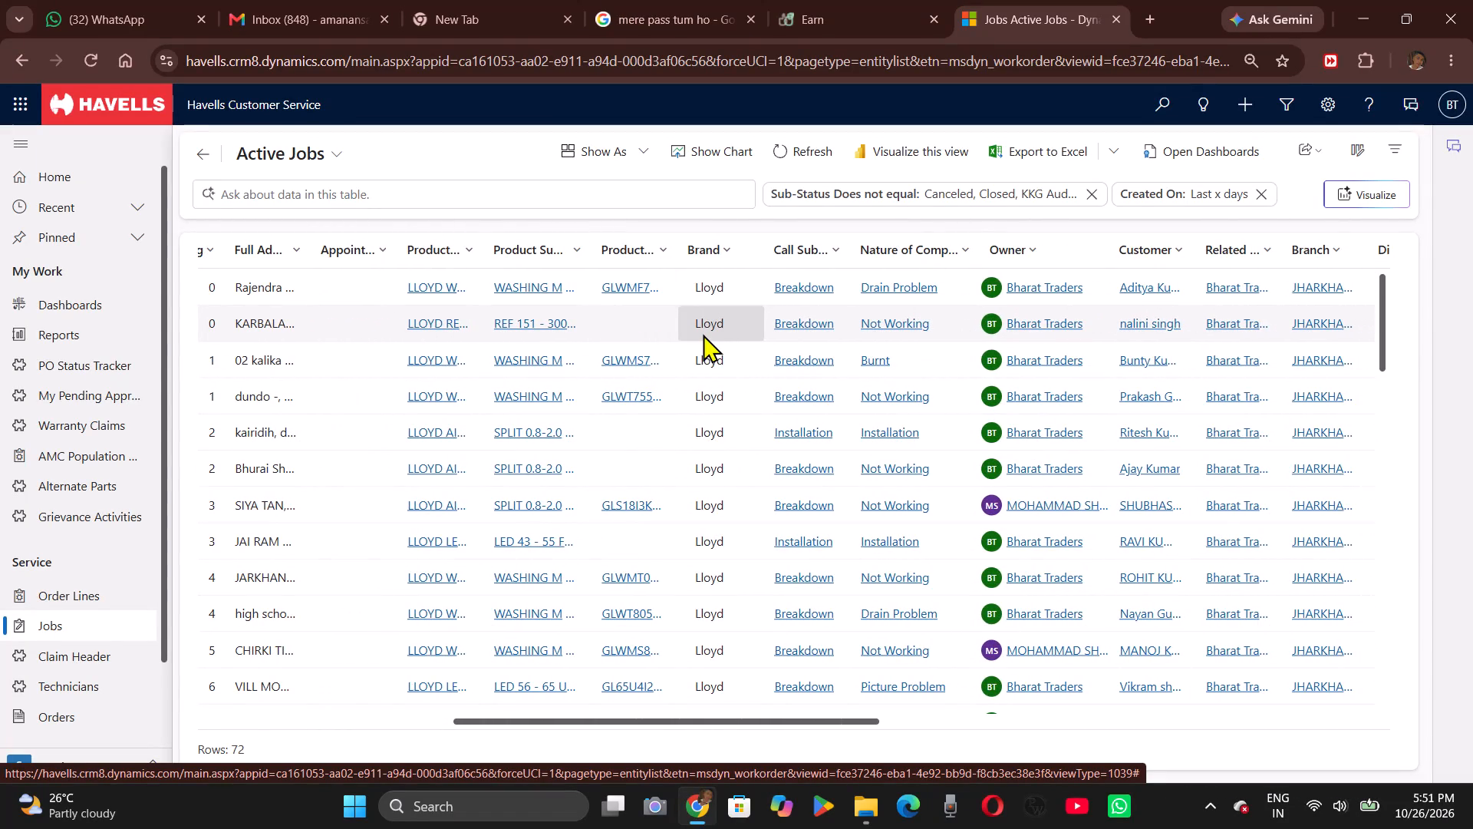
{"action": "scroll", "coordinate": [703, 334], "scroll_direction": "left", "scroll_amount": 1}
{"action": "scroll", "coordinate": [703, 334], "scroll_direction": "right", "scroll_amount": 2}
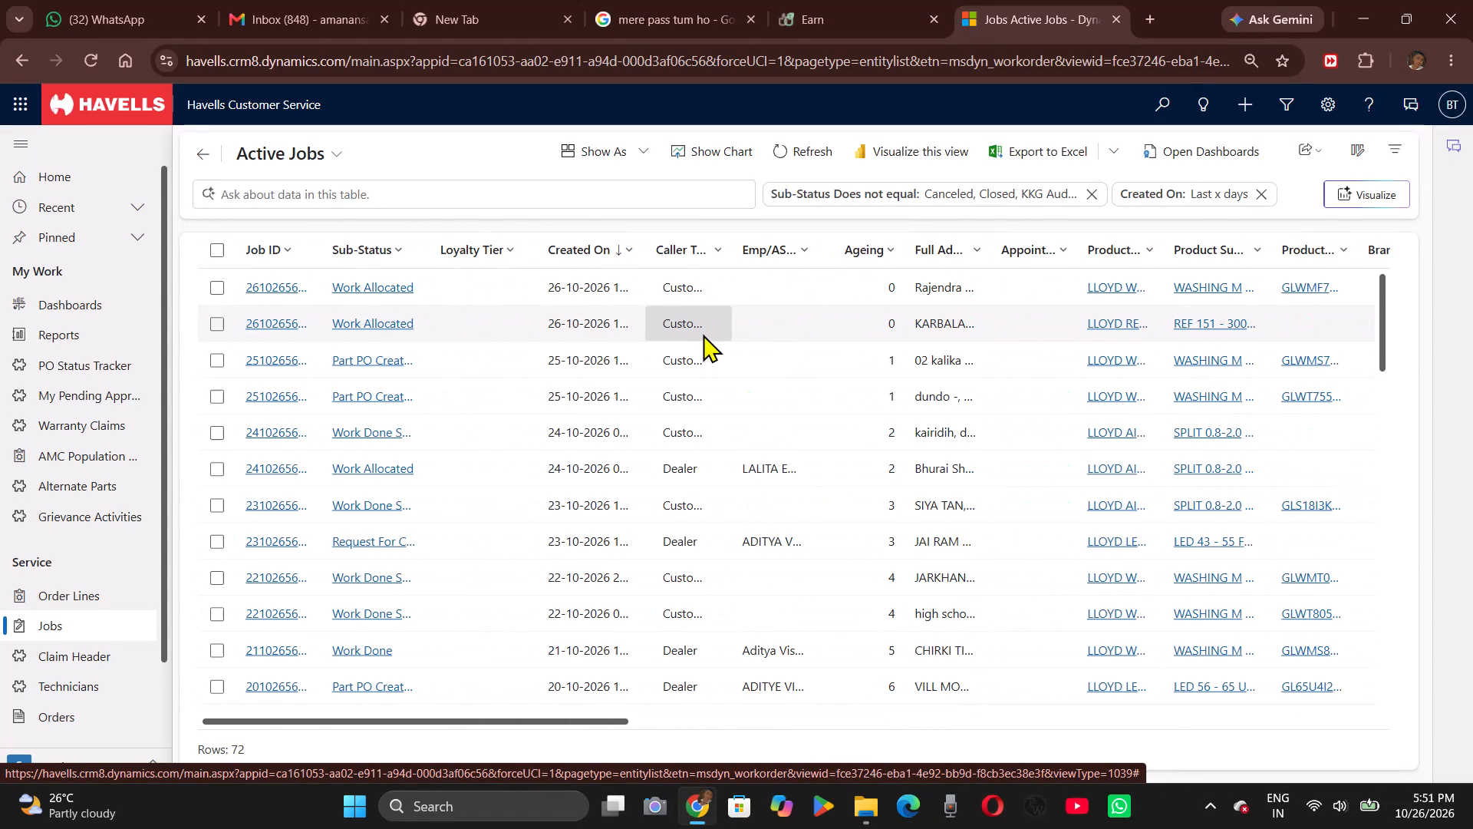
{"action": "scroll", "coordinate": [832, 419], "scroll_direction": "left", "scroll_amount": 1}
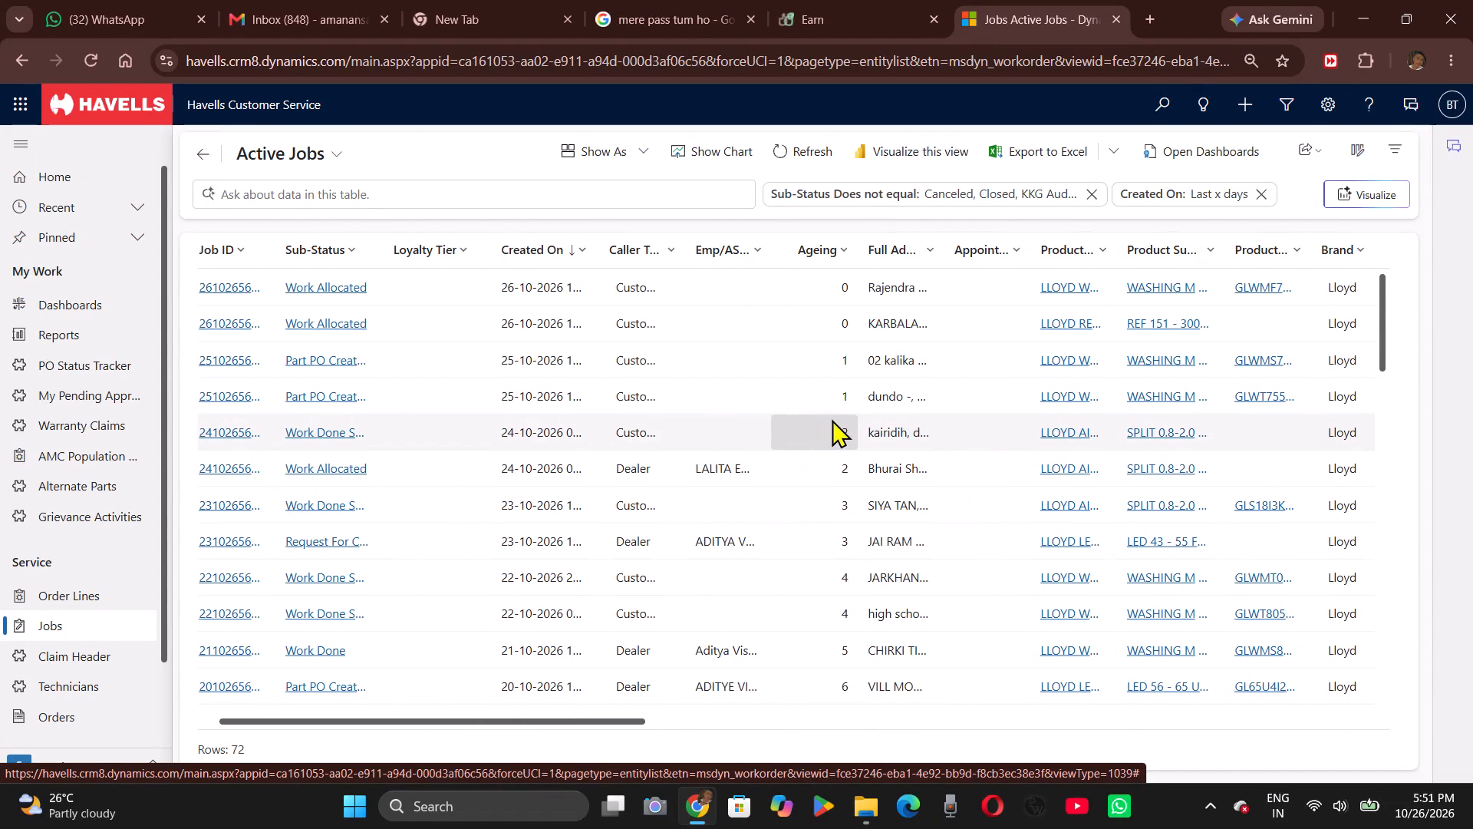
{"action": "scroll", "coordinate": [832, 419], "scroll_direction": "left", "scroll_amount": 3}
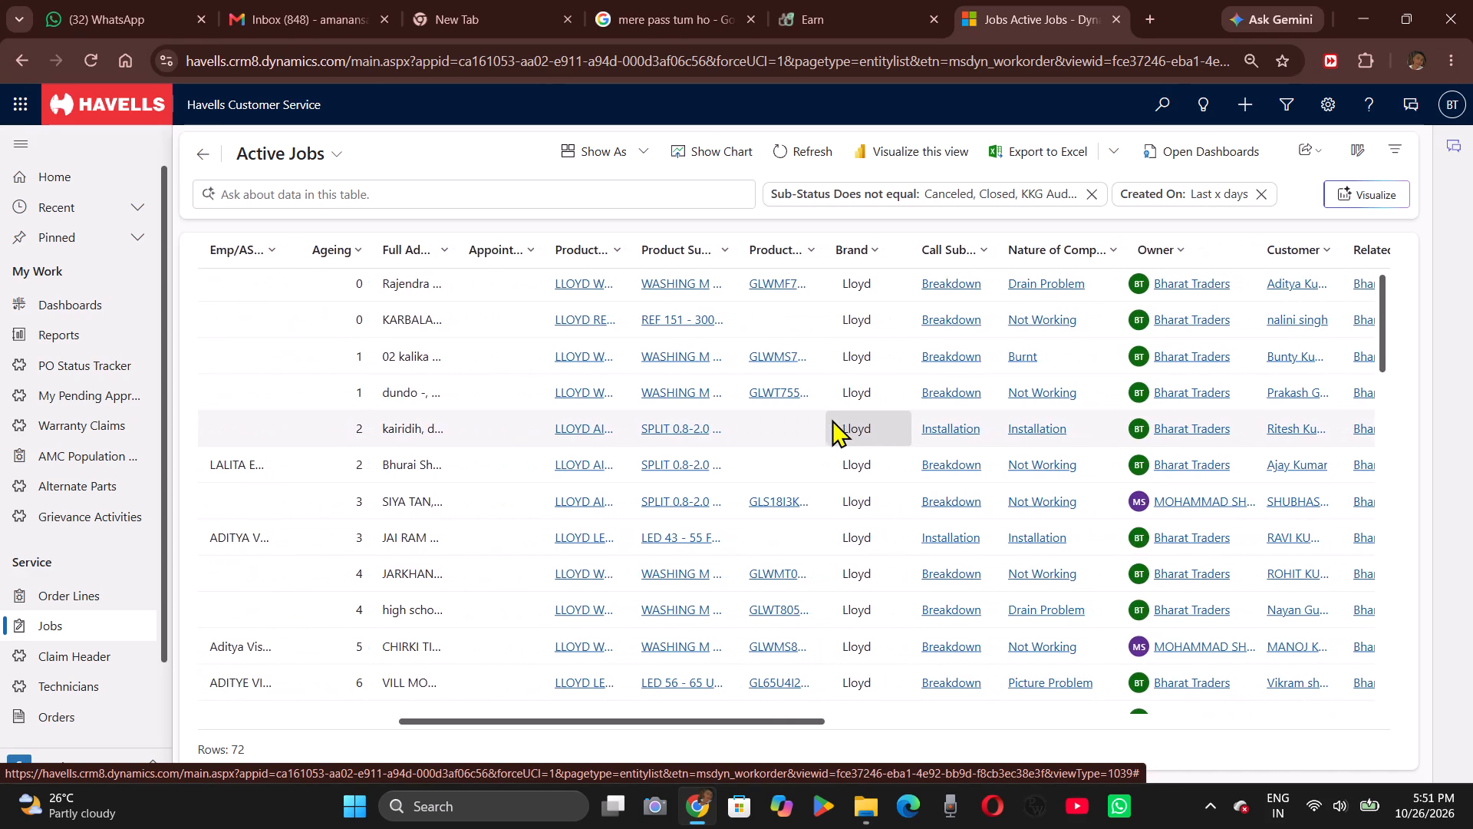
{"action": "scroll", "coordinate": [832, 419], "scroll_direction": "right", "scroll_amount": 2}
{"action": "scroll", "coordinate": [832, 419], "scroll_direction": "up", "scroll_amount": 1}
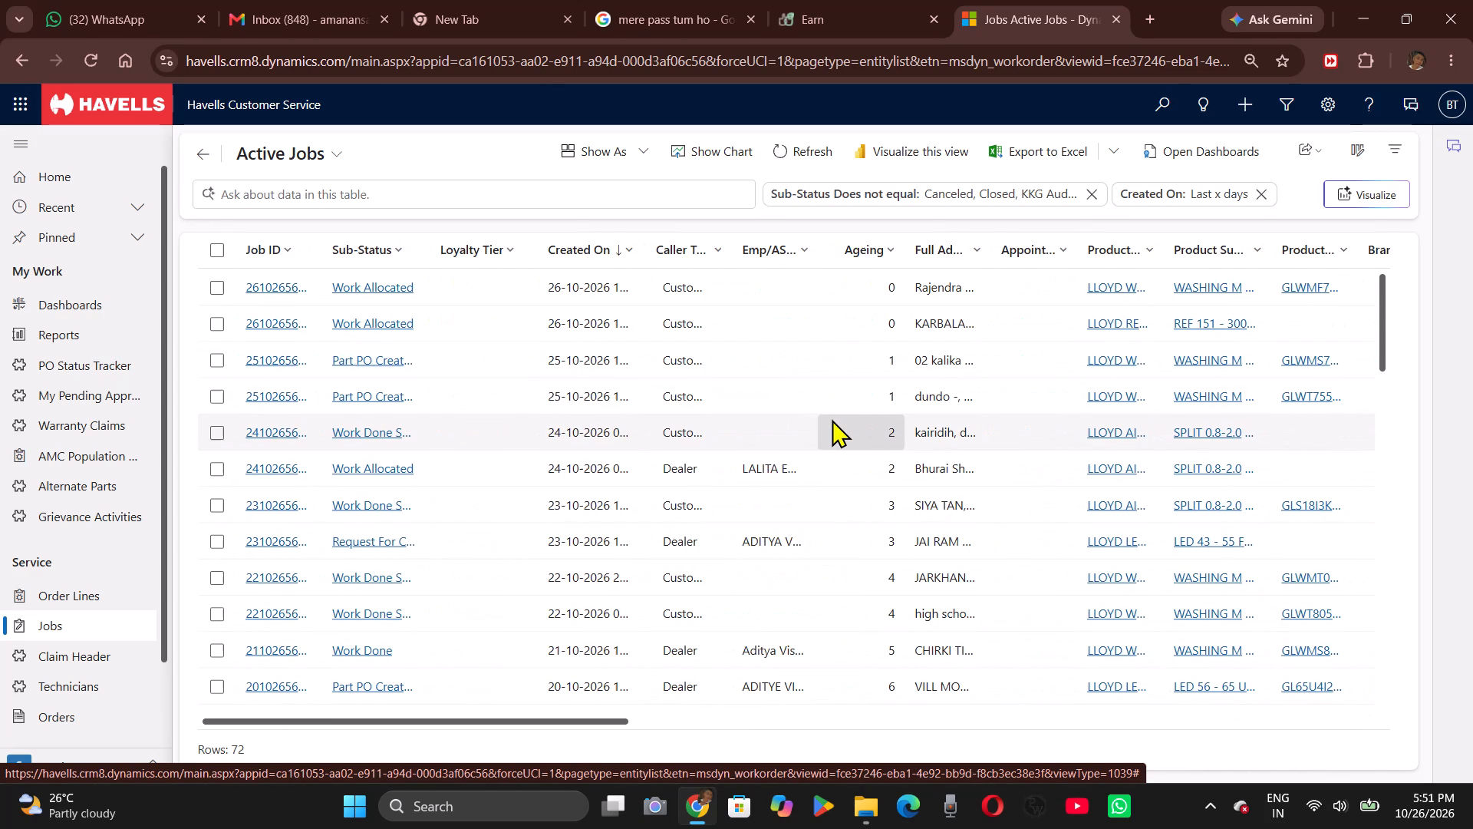
{"action": "scroll", "coordinate": [852, 436], "scroll_direction": "left", "scroll_amount": 3}
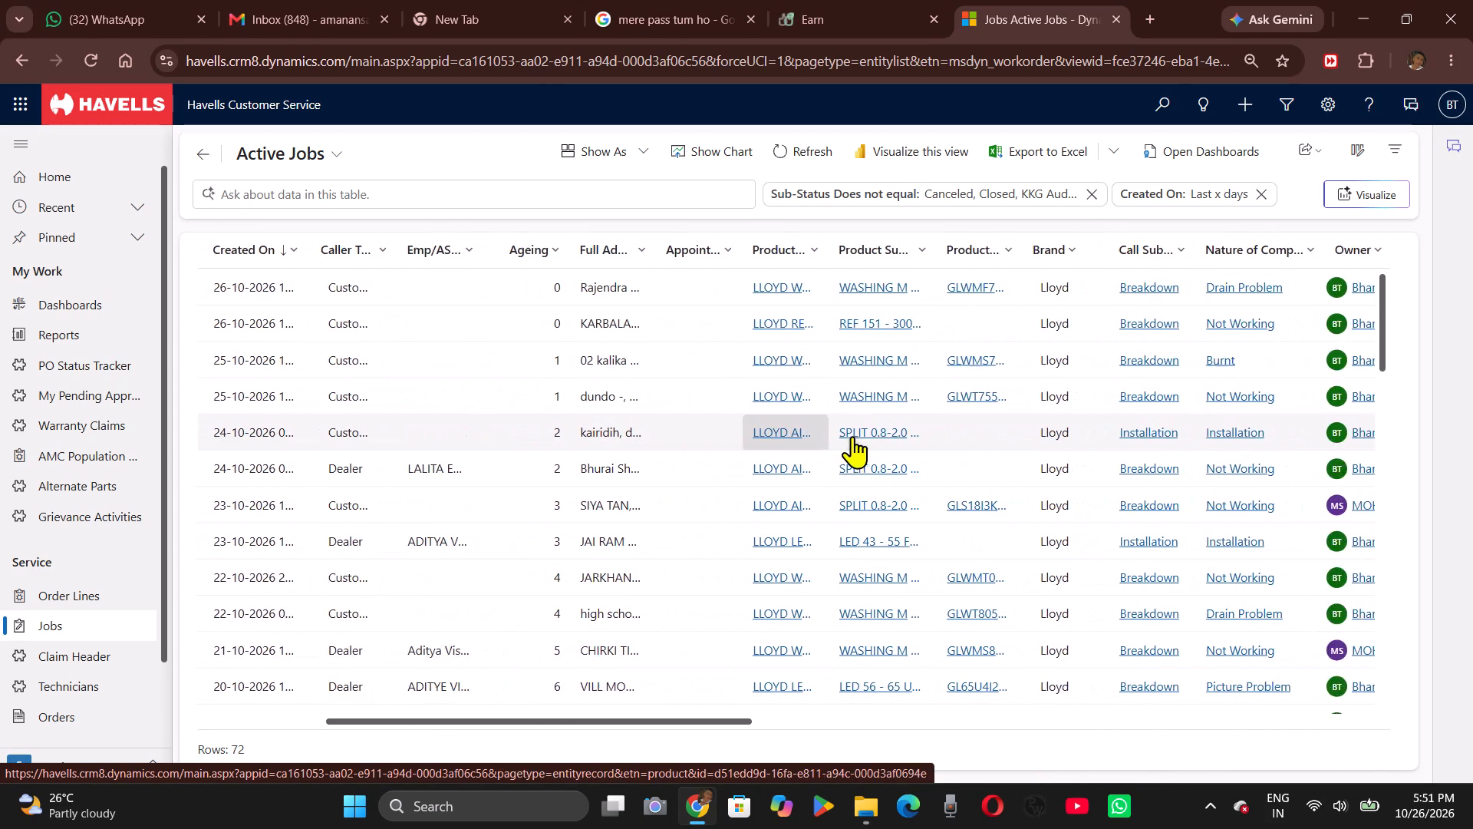
{"action": "scroll", "coordinate": [852, 436], "scroll_direction": "left", "scroll_amount": 1}
{"action": "scroll", "coordinate": [852, 436], "scroll_direction": "right", "scroll_amount": 1}
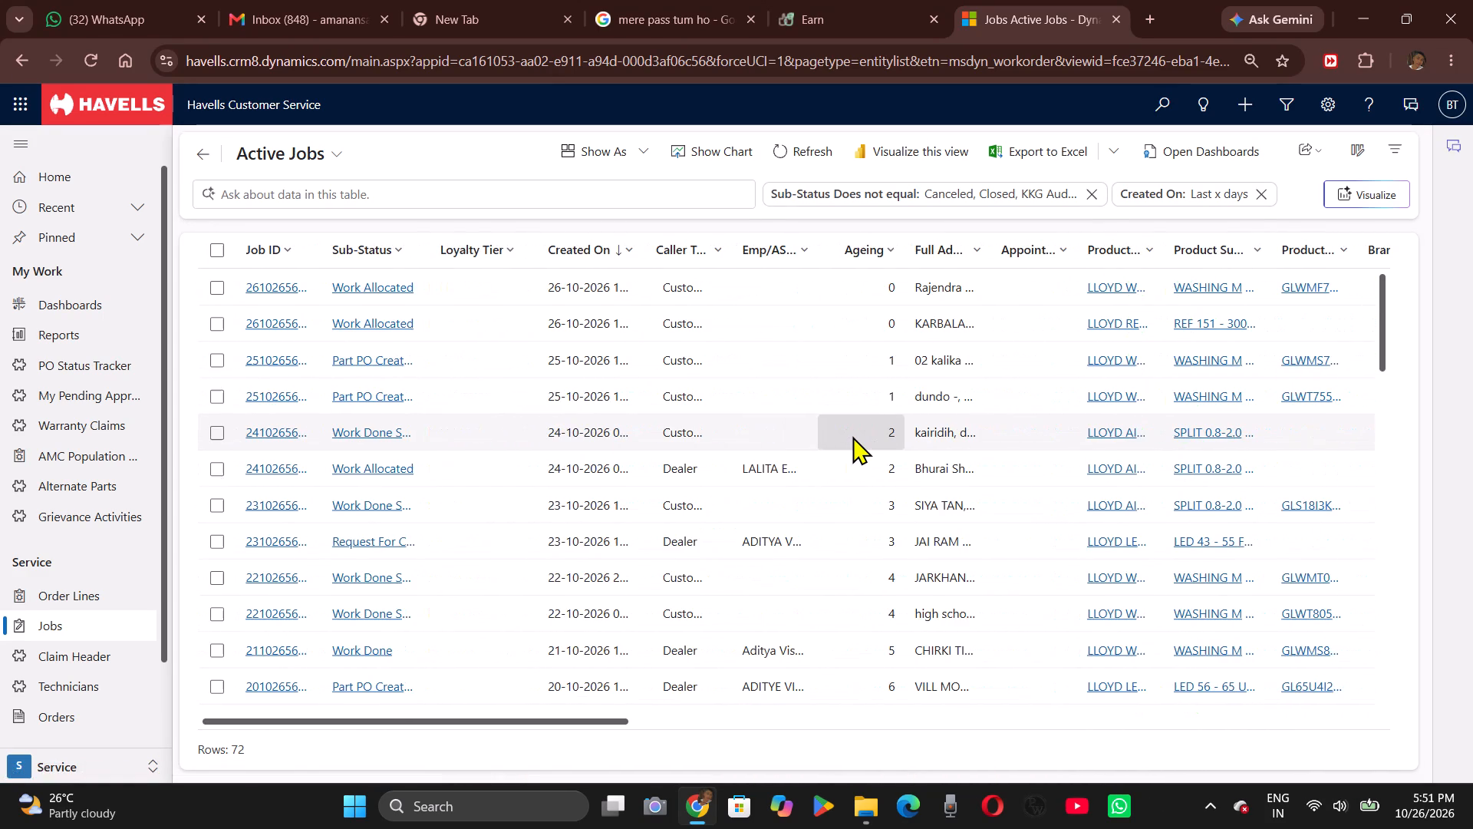